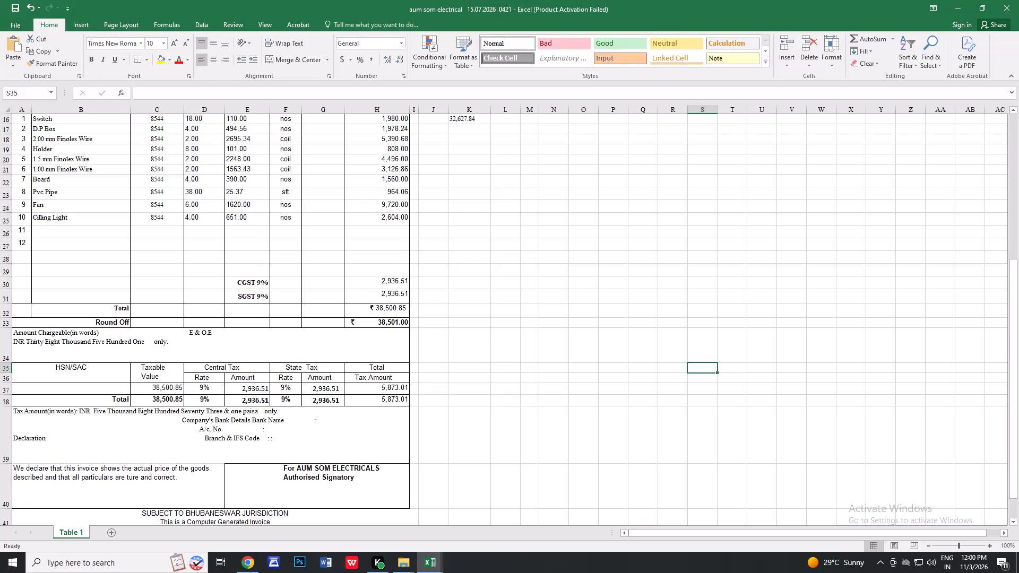
Replace the description of invoice item 9, Fan, with "4mm Wire".
scroll(648, 366, up, 12)
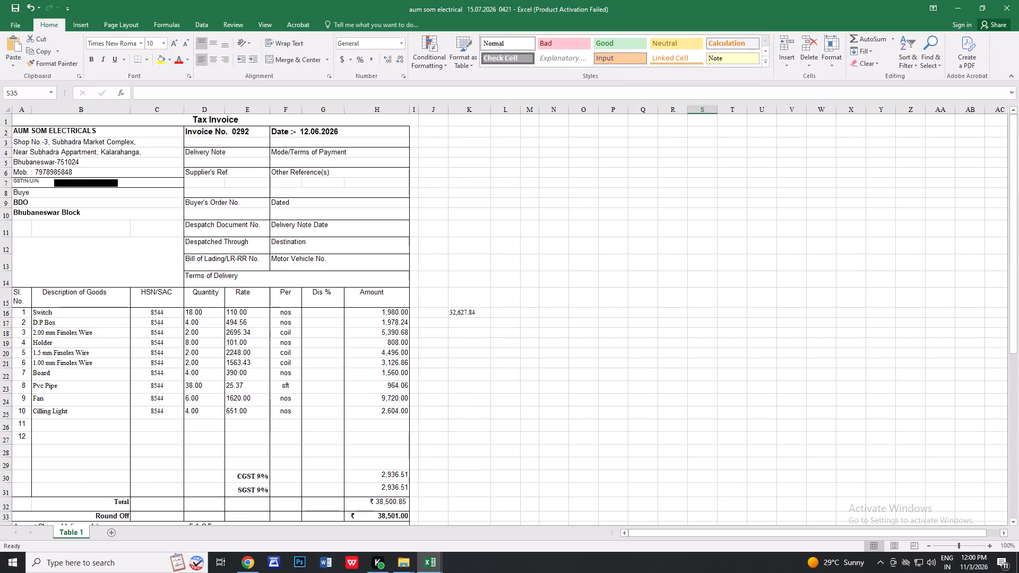
click(65, 400)
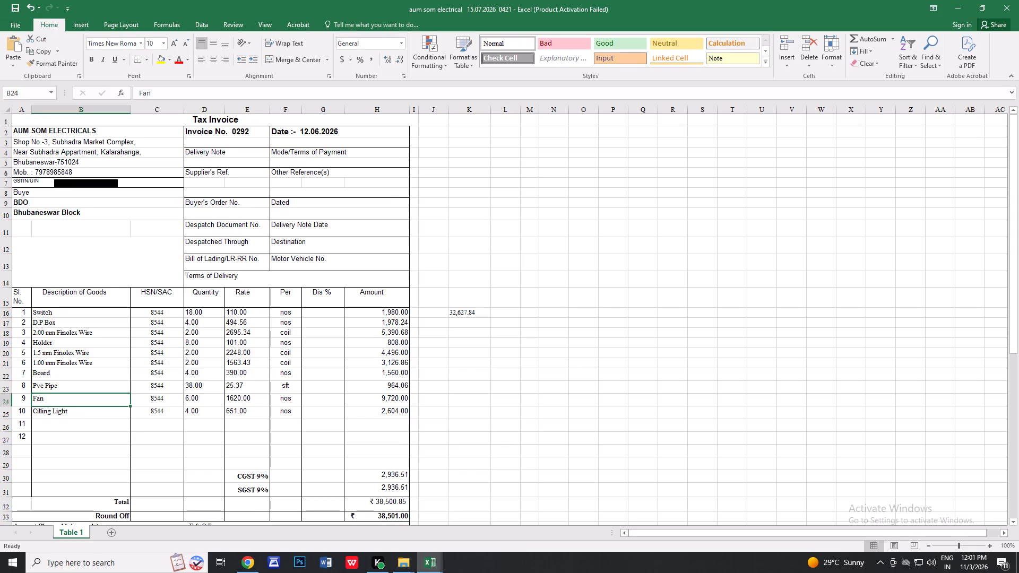
text(4MM)
key(space)
key(w)
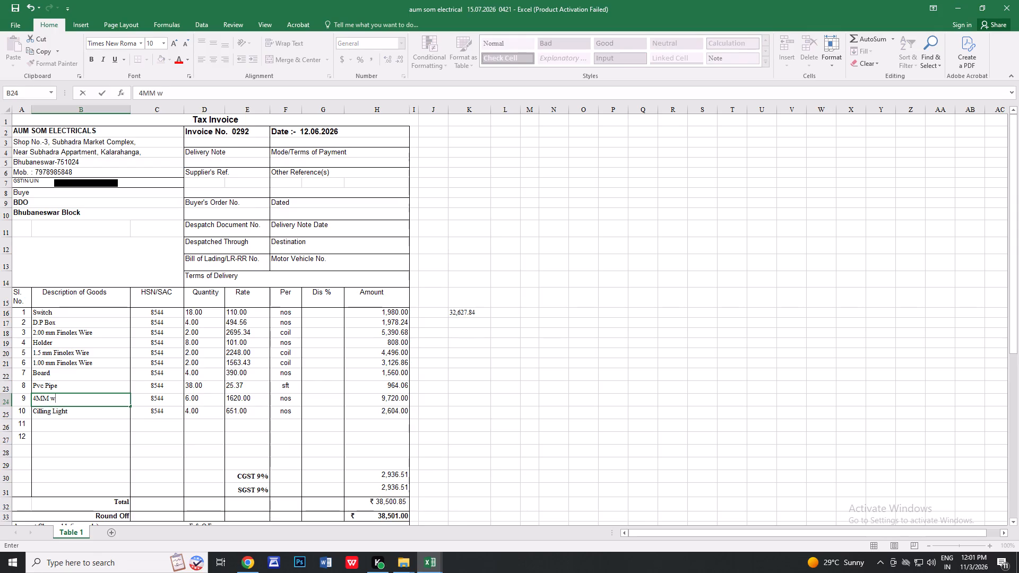
text(IRE)
key(BackSpace)
key(BackSpace)
key(BackSpace)
key(BackSpace)
key(w)
text(ire)
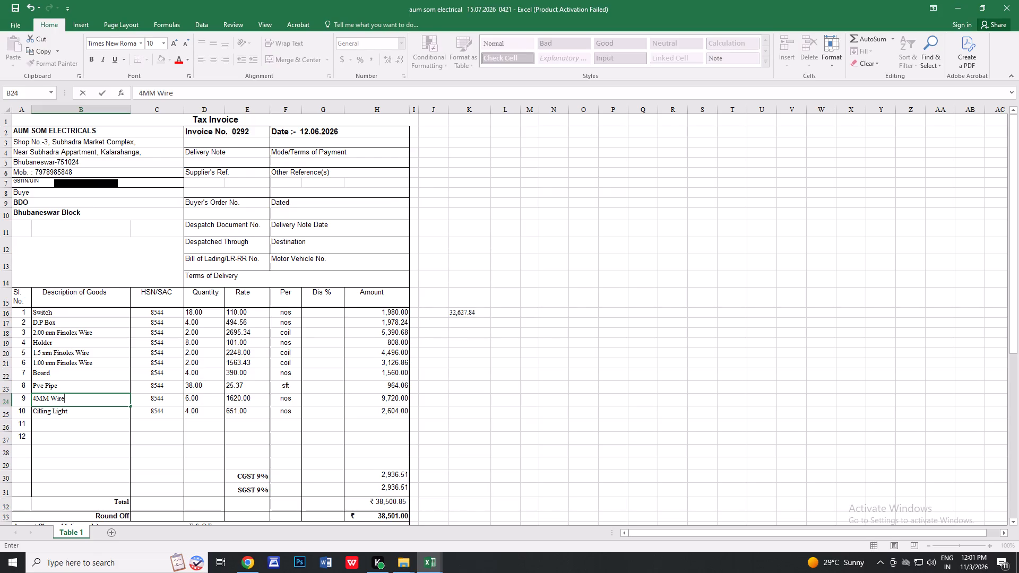
key(Left)
key(Right)
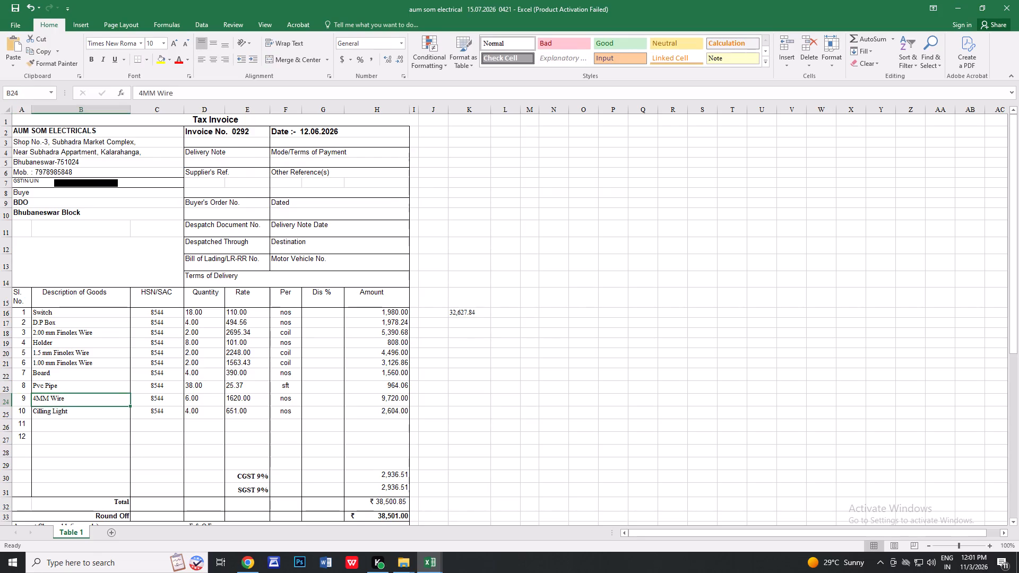
double_click(47, 397)
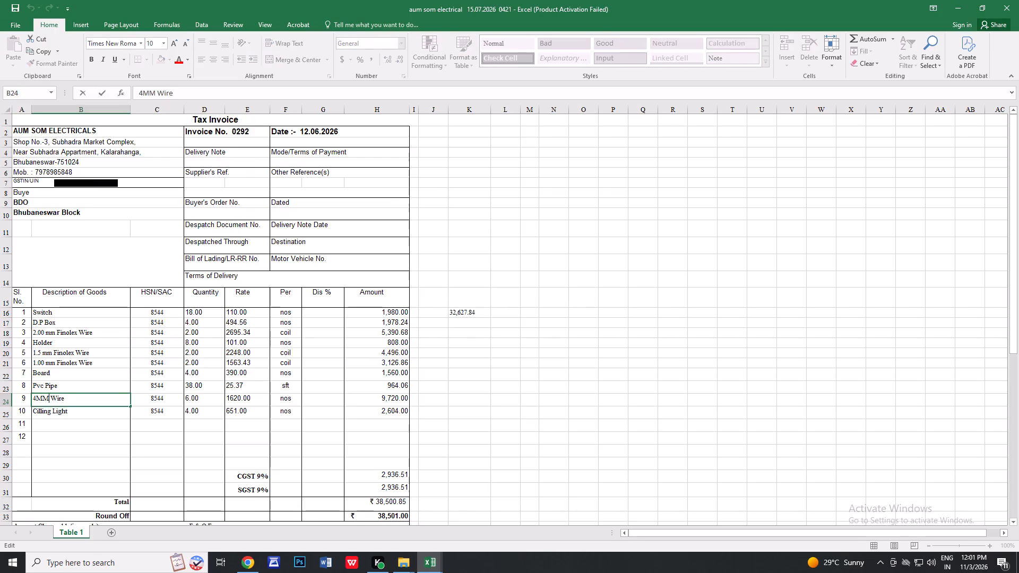
key(BackSpace)
key(BackSpace)
text(mm)
key(Right)
Set the 4mm Wire item's quantity to 2, its unit to coil and its rate to 2448.
click(200, 400)
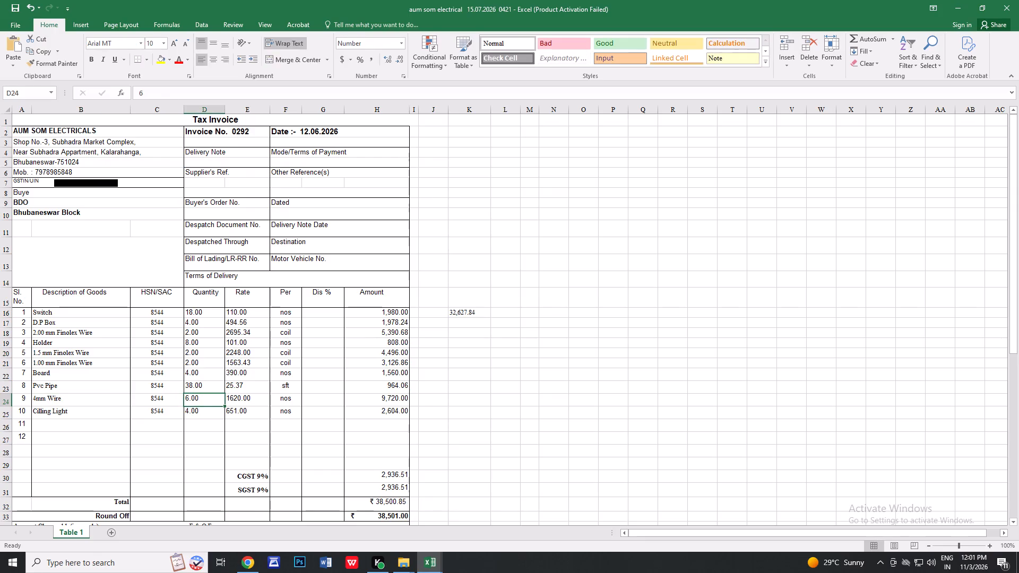
key(2)
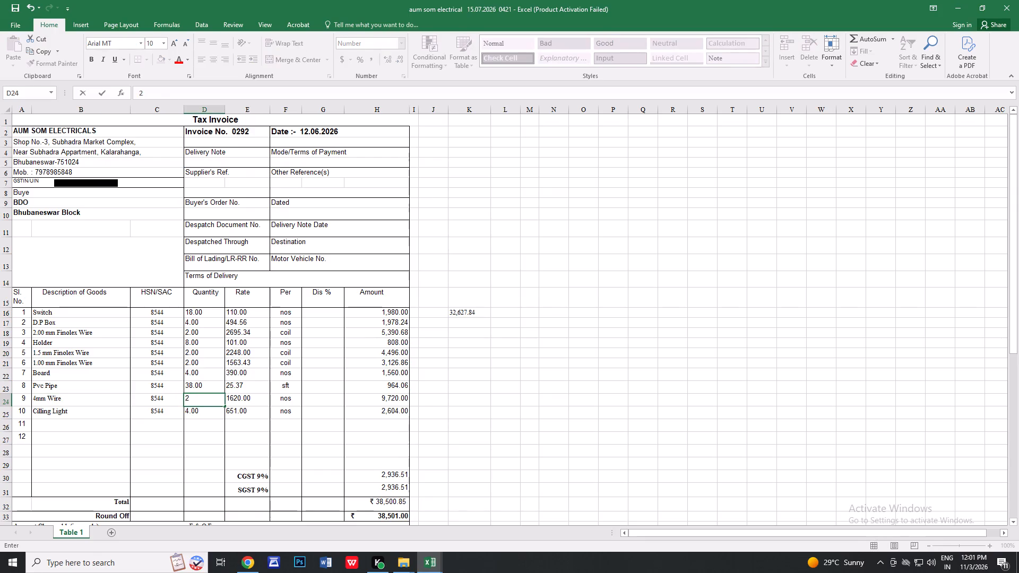
click(291, 401)
text(coil)
key(Left)
text(24)
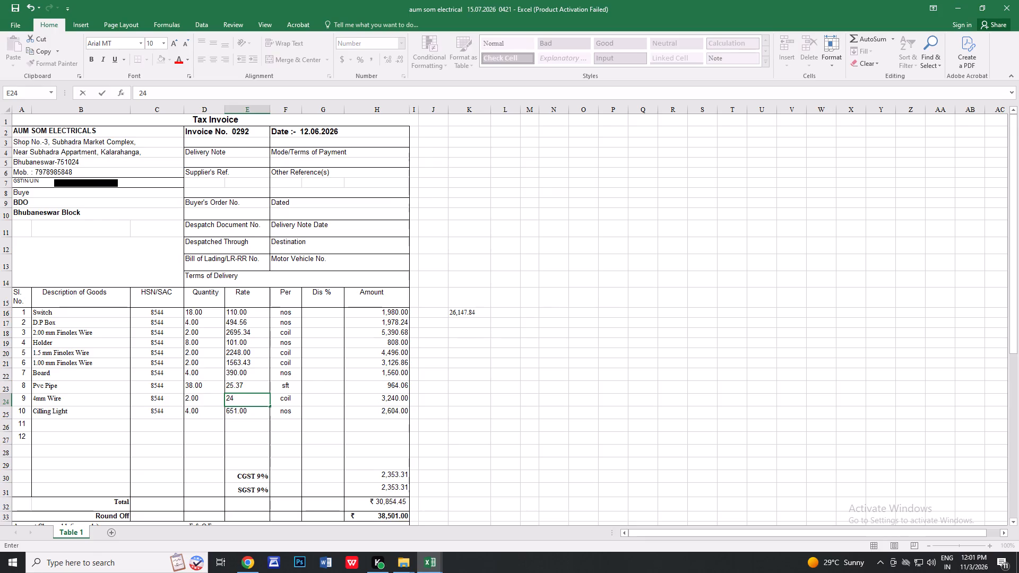
key(4)
key(8)
click(338, 402)
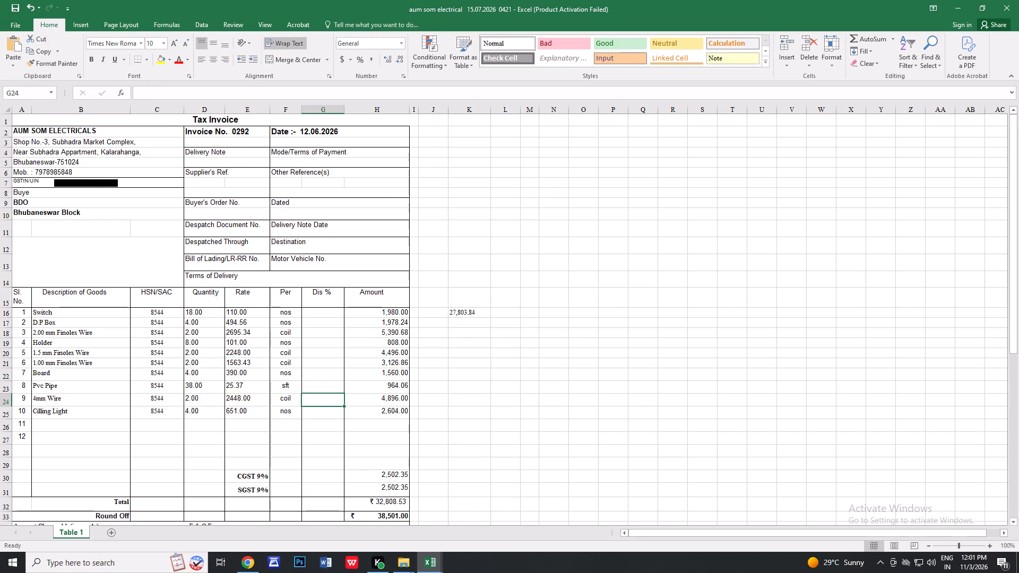
Add "PVC Pipe" as the description of item 11 and fill the HSN/SAC code 8544 down from item 10.
click(68, 412)
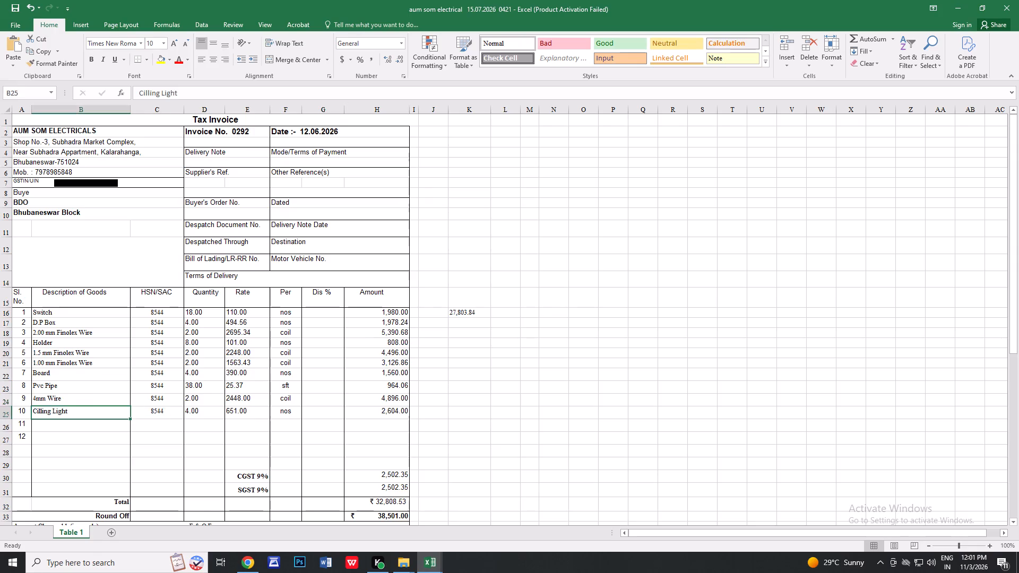
click(40, 428)
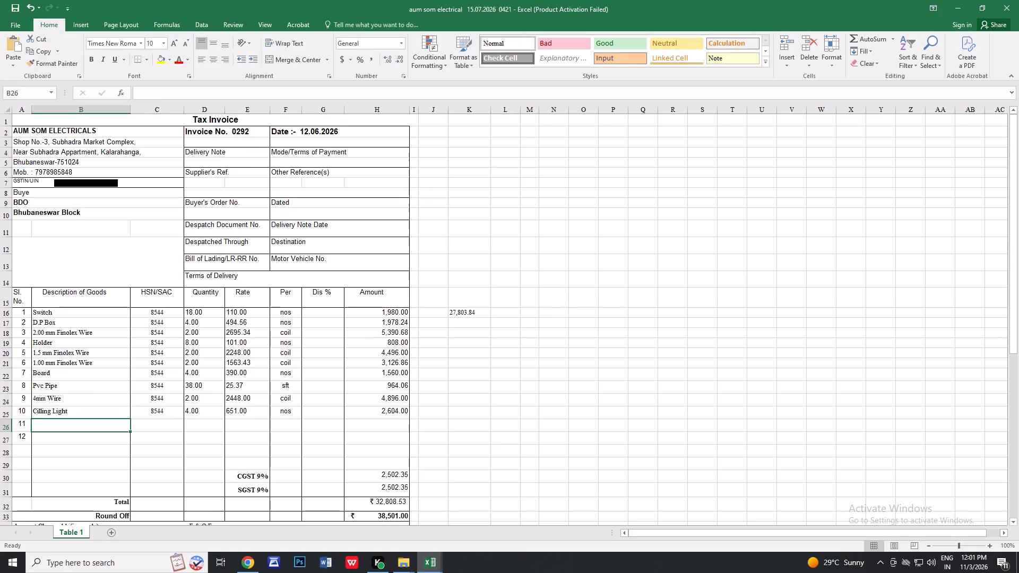
text(PVC P)
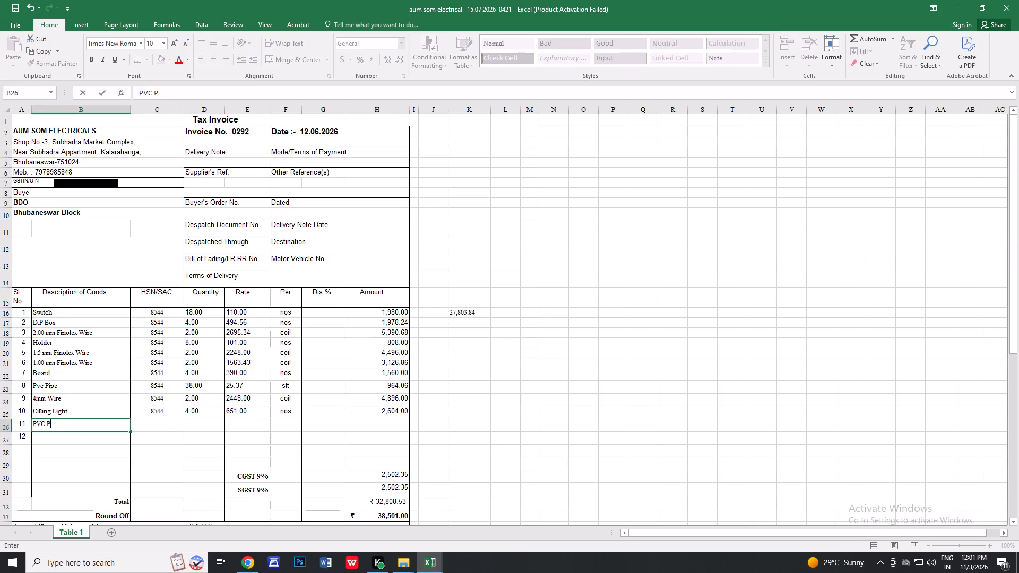
text(ipe)
click(164, 423)
click(166, 416)
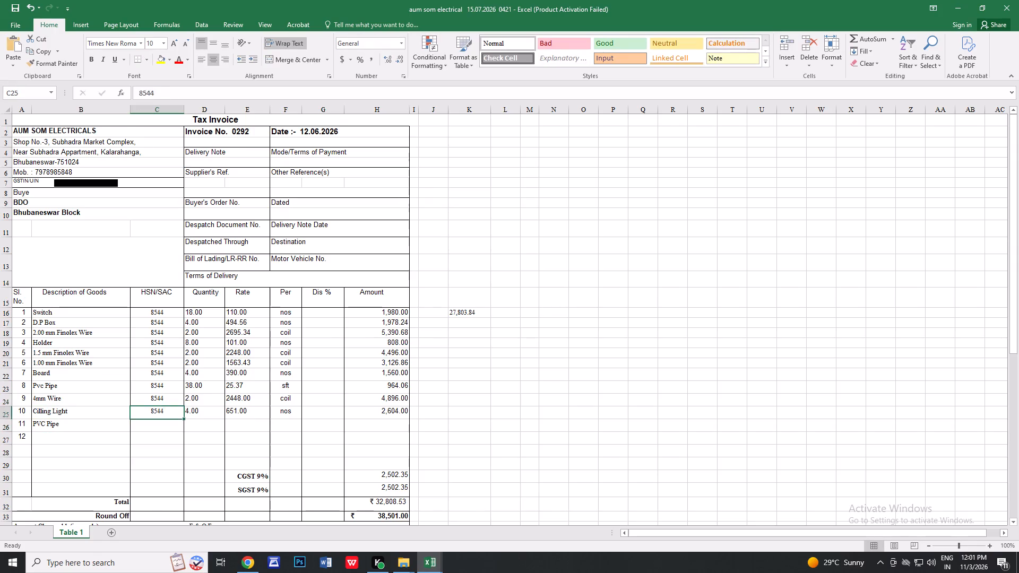
drag(182, 419, 179, 427)
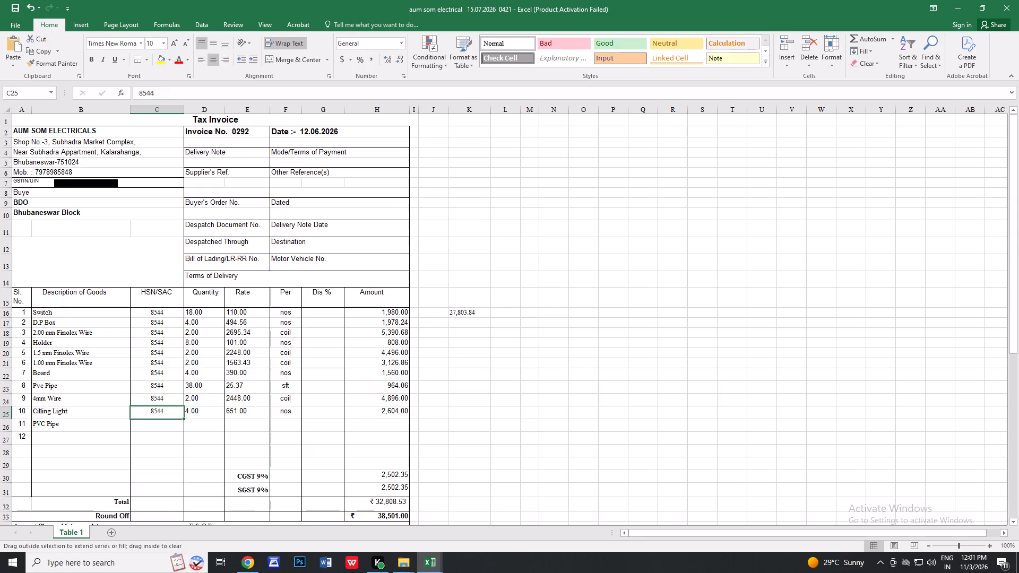
drag(179, 427, 179, 427)
Enter quantity 80, unit sft and rate 14.60 for the PVC Pipe in item 11.
click(208, 423)
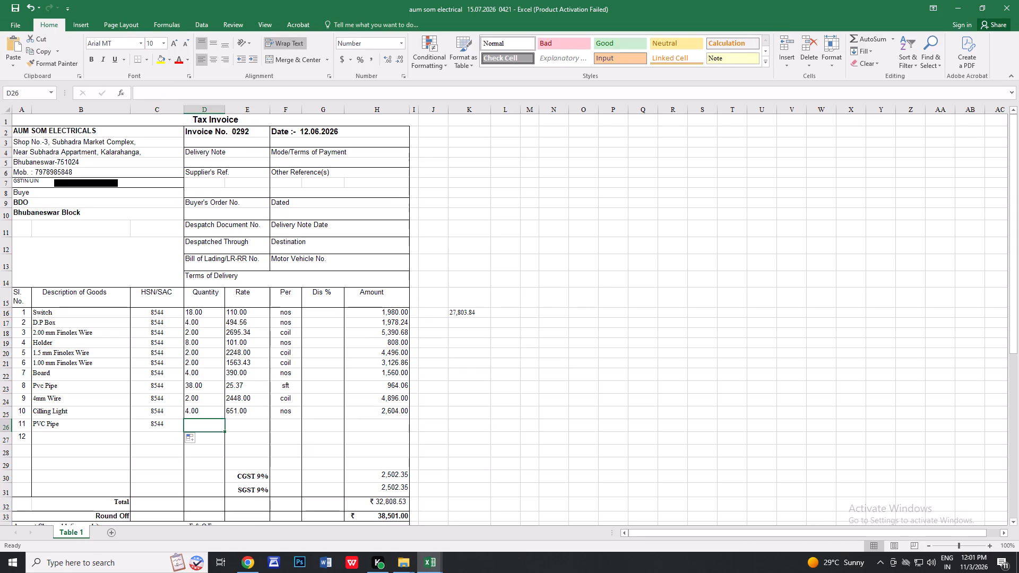
text(80)
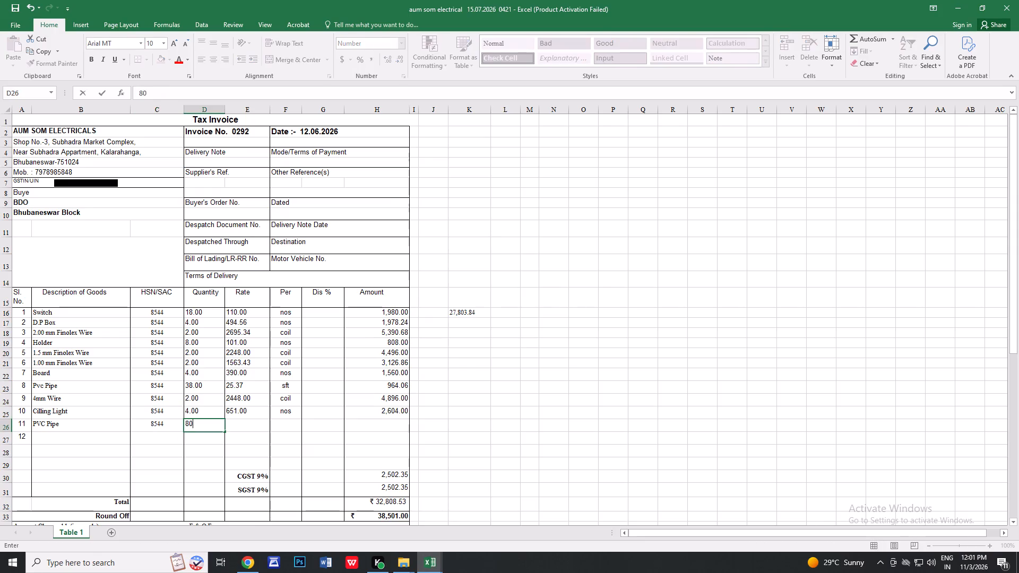
key(Right)
key(Right)
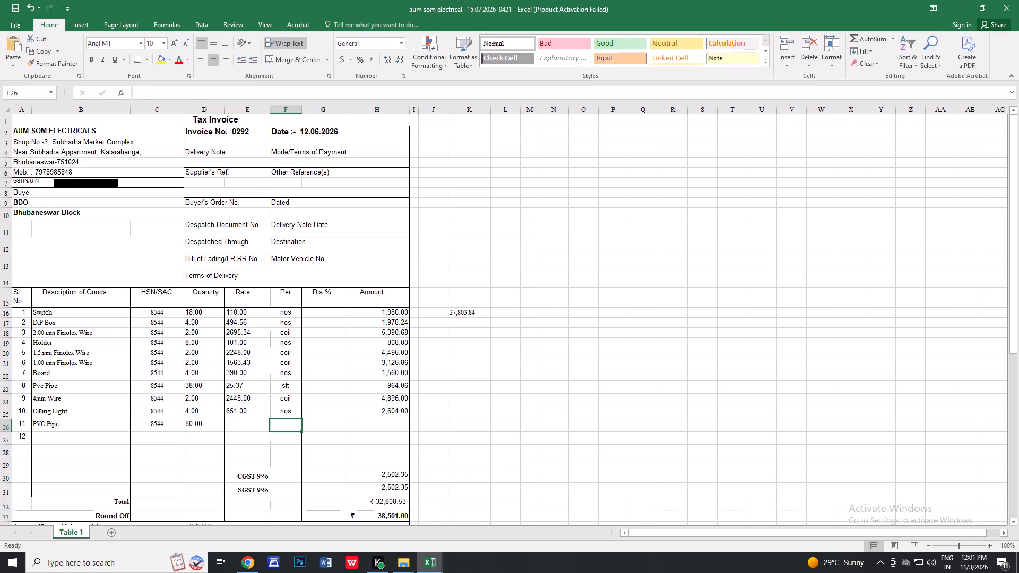
text(sft)
key(Left)
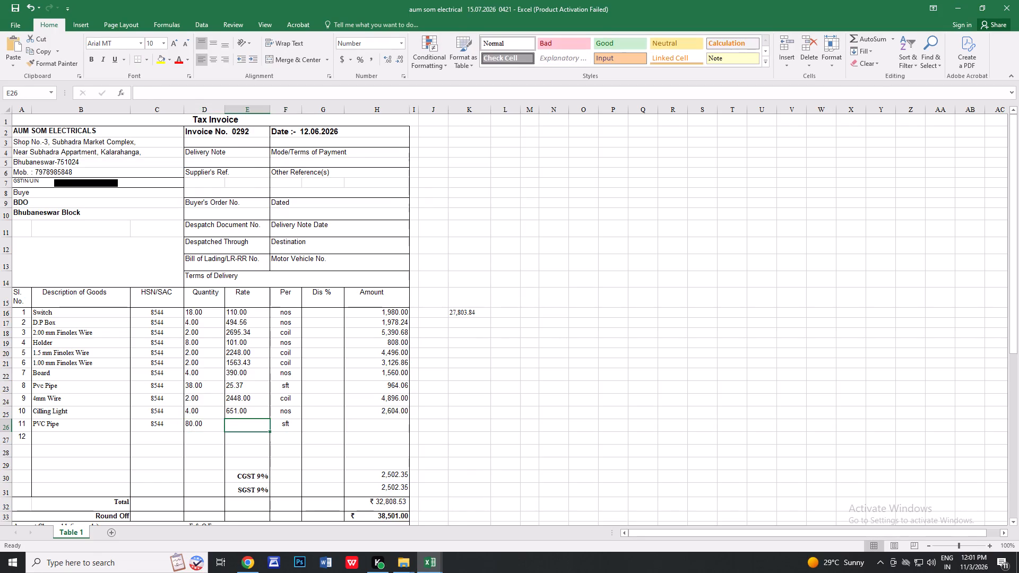
text(14.60)
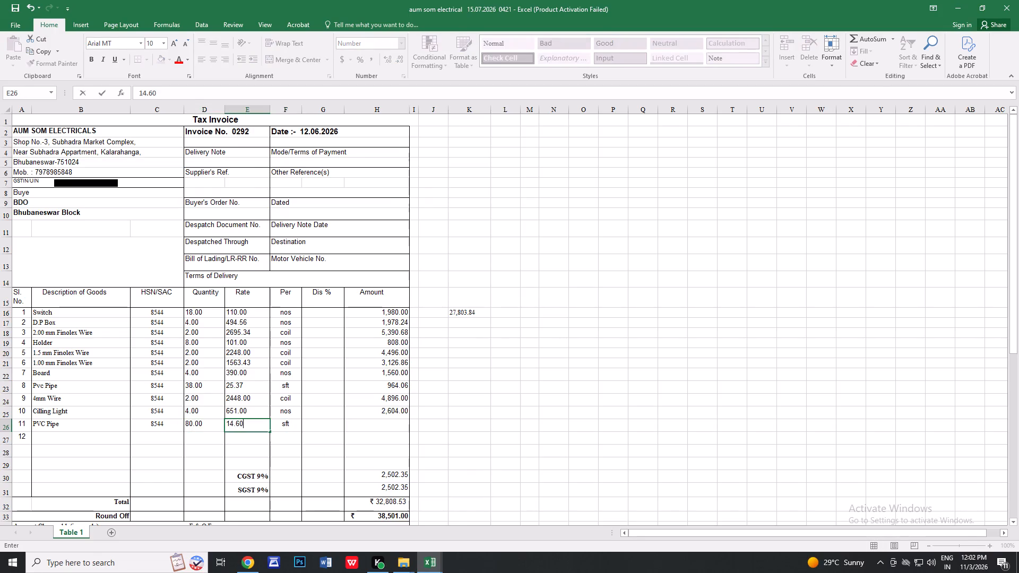
key(Right)
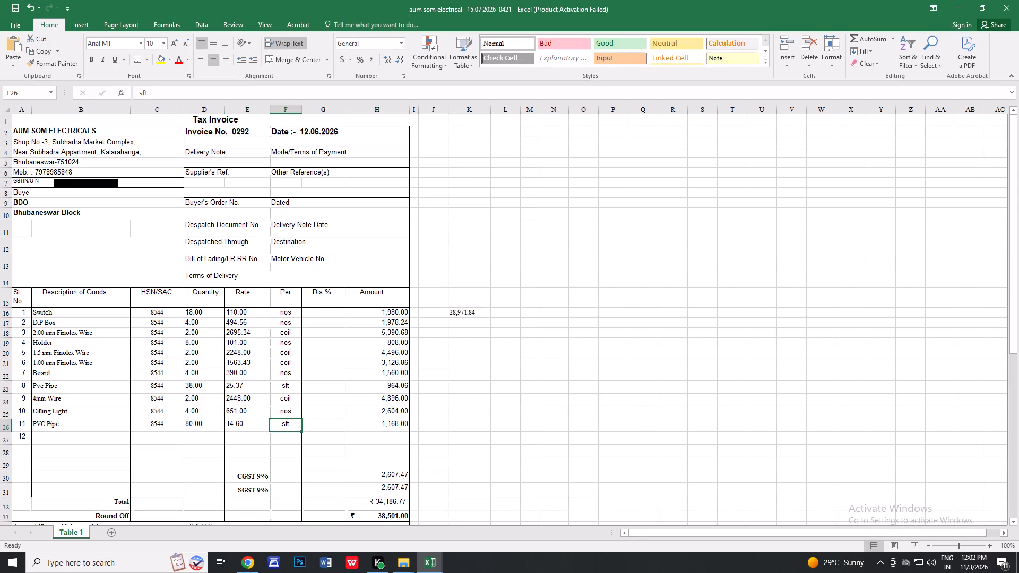
click(478, 434)
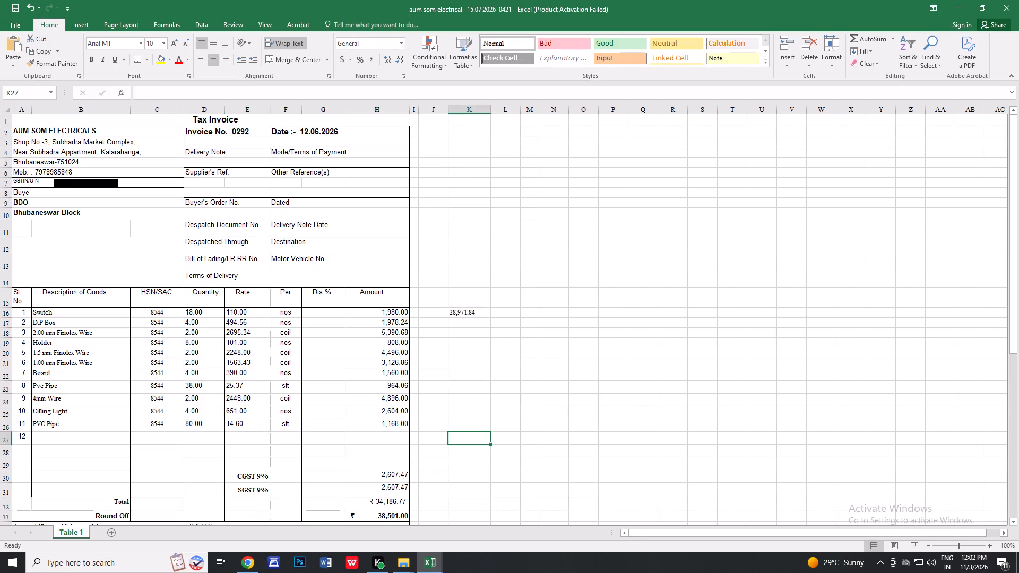
Enter "12 module PVC box" as the description of item 12 in the goods table.
scroll(478, 434, down, 1)
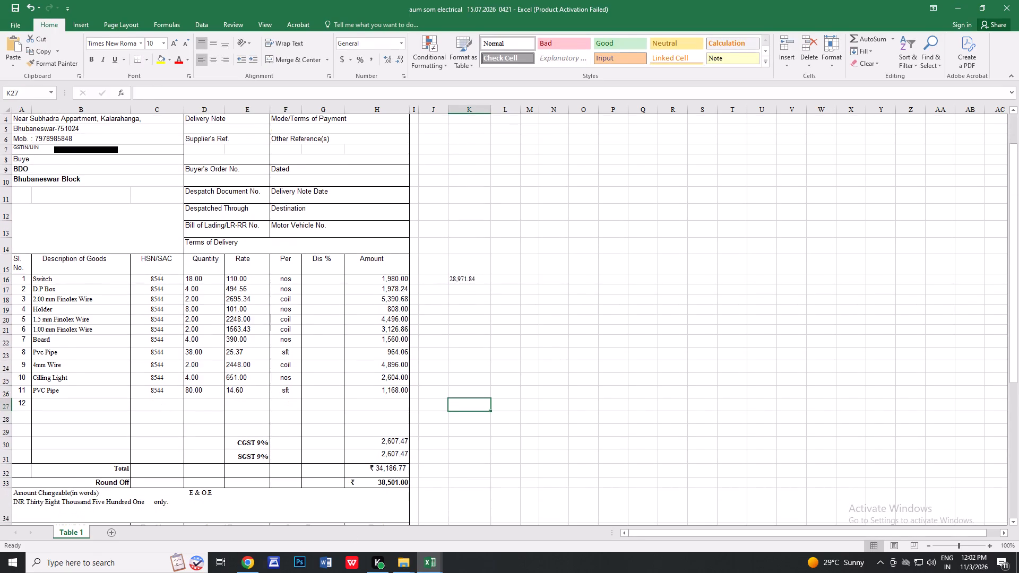
scroll(478, 432, down, 1)
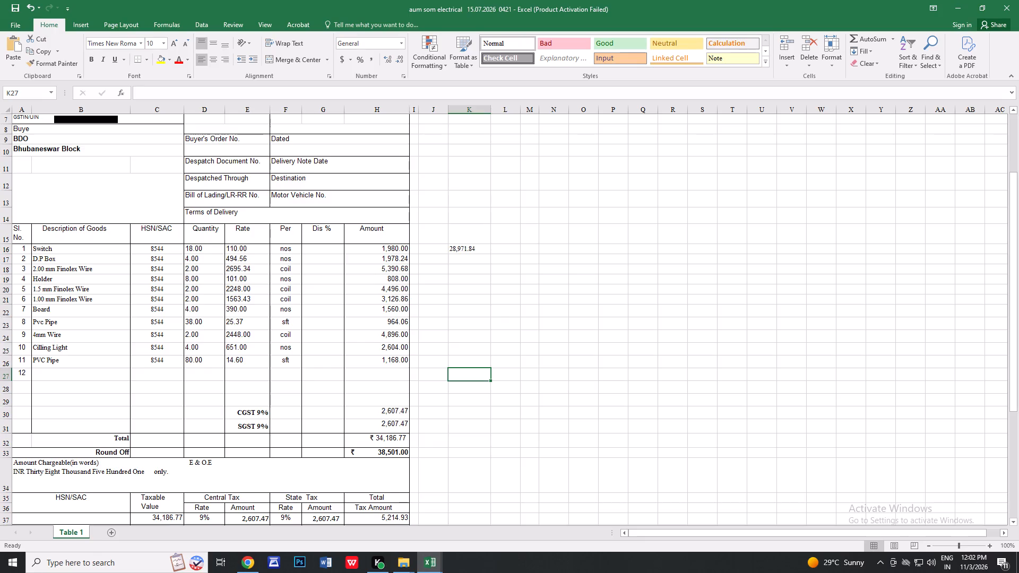
click(46, 379)
text(12 mo)
text(dulat)
key(BackSpace)
key(BackSpace)
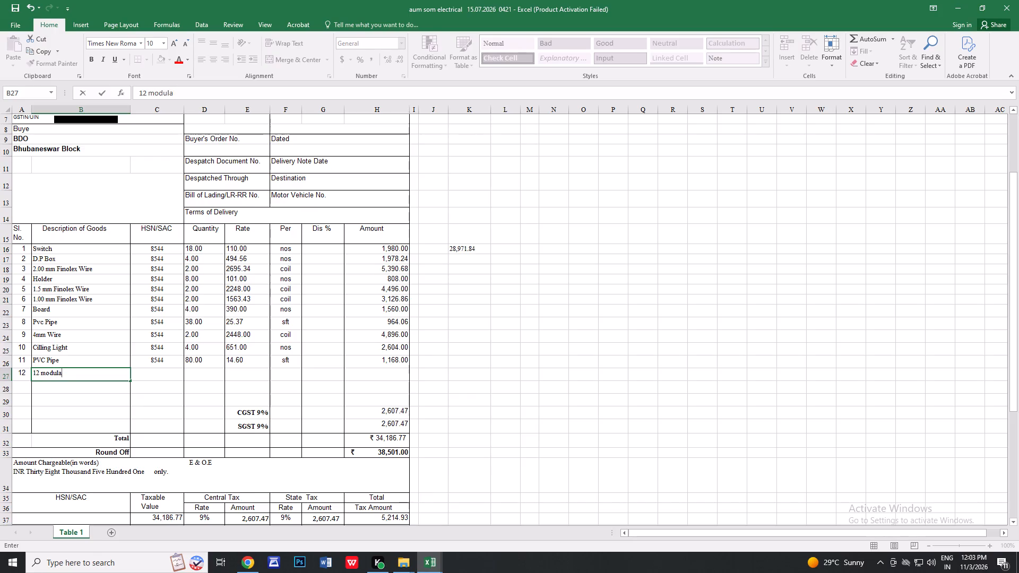
key(e)
key(space)
text(PVC)
key(space)
text(box)
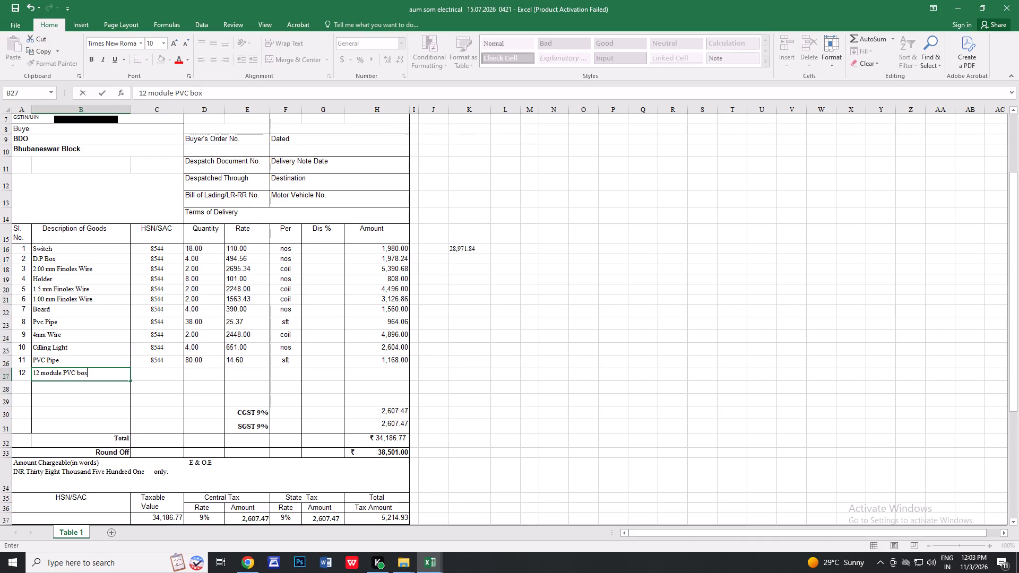
Fill the HSN/SAC code 8544 down from item 11 to item 12.
click(158, 375)
click(167, 362)
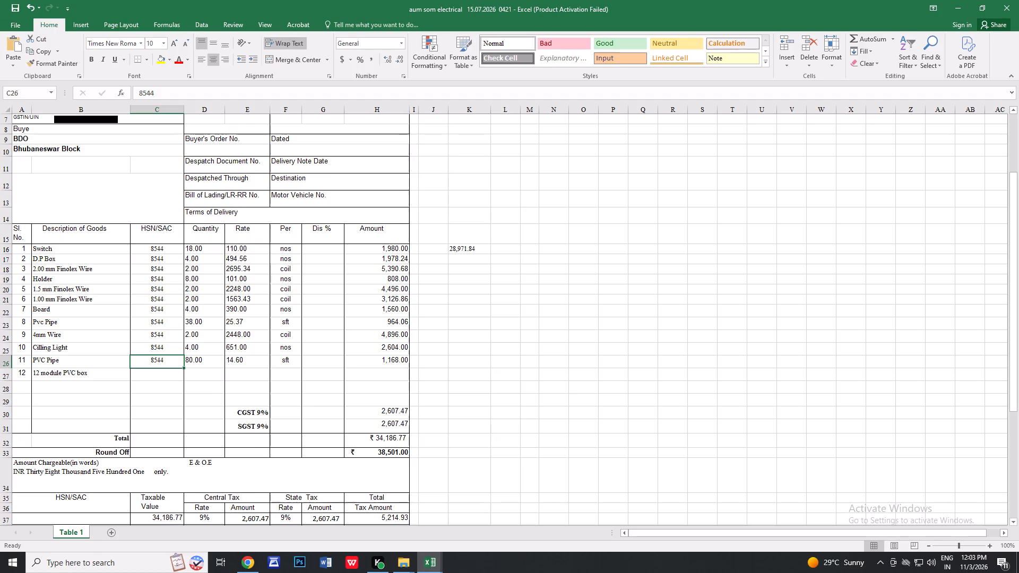
drag(183, 367, 184, 377)
Enter quantity 2, rate 880 and unit nos for the 12 module PVC box in item 12.
click(211, 375)
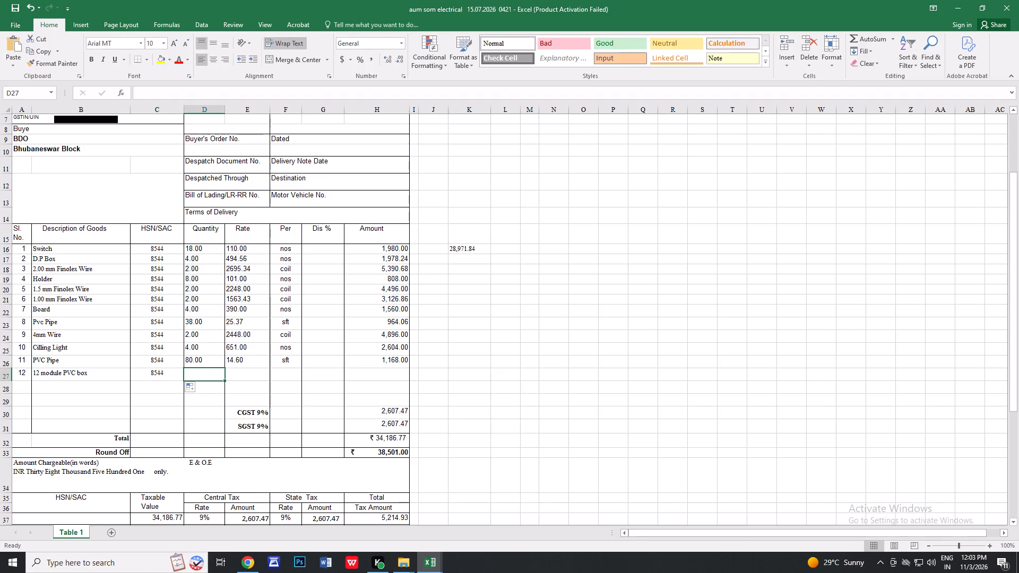
text(88)
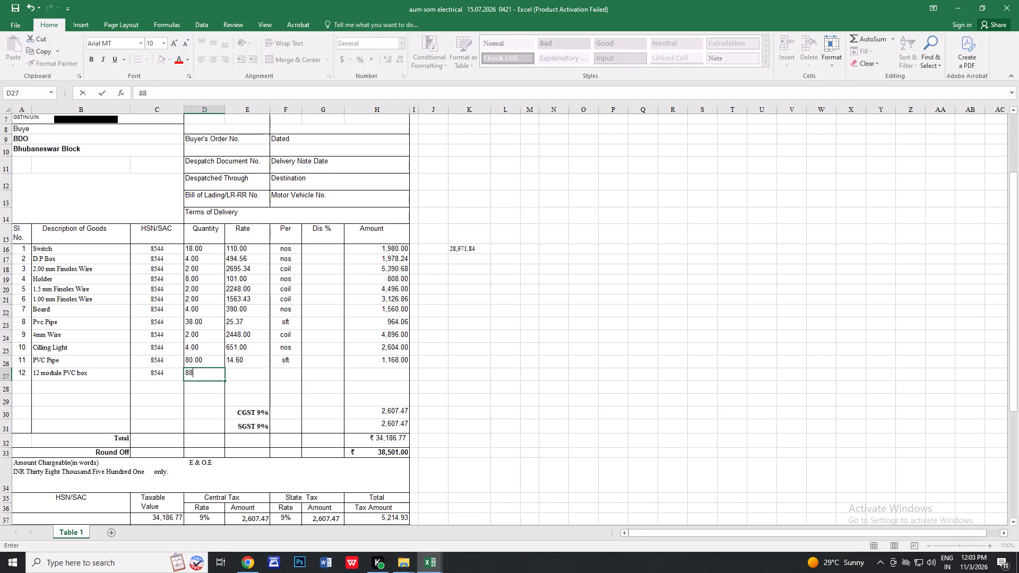
key(BackSpace)
key(BackSpace)
key(2)
key(Right)
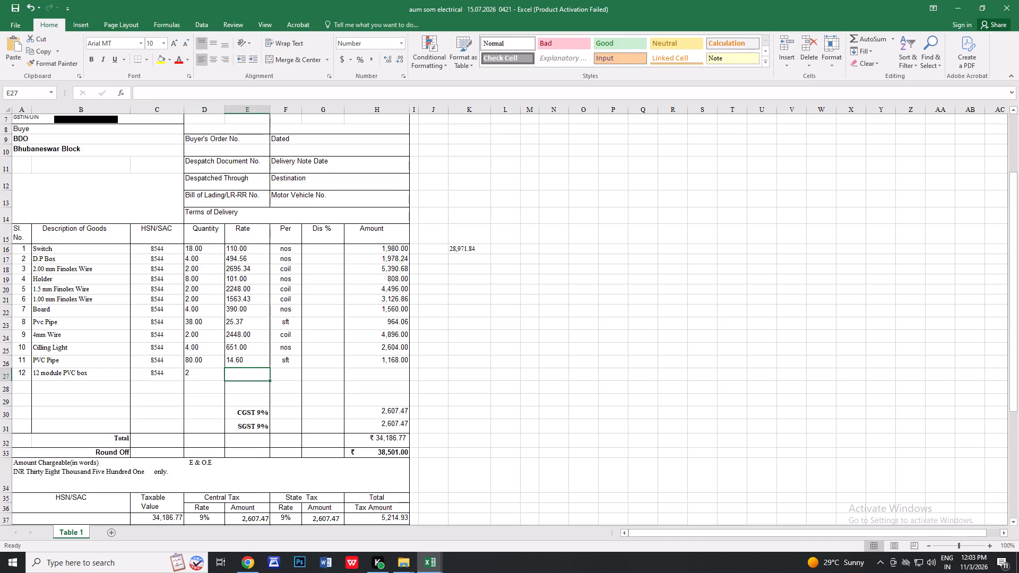
text(880)
key(Right)
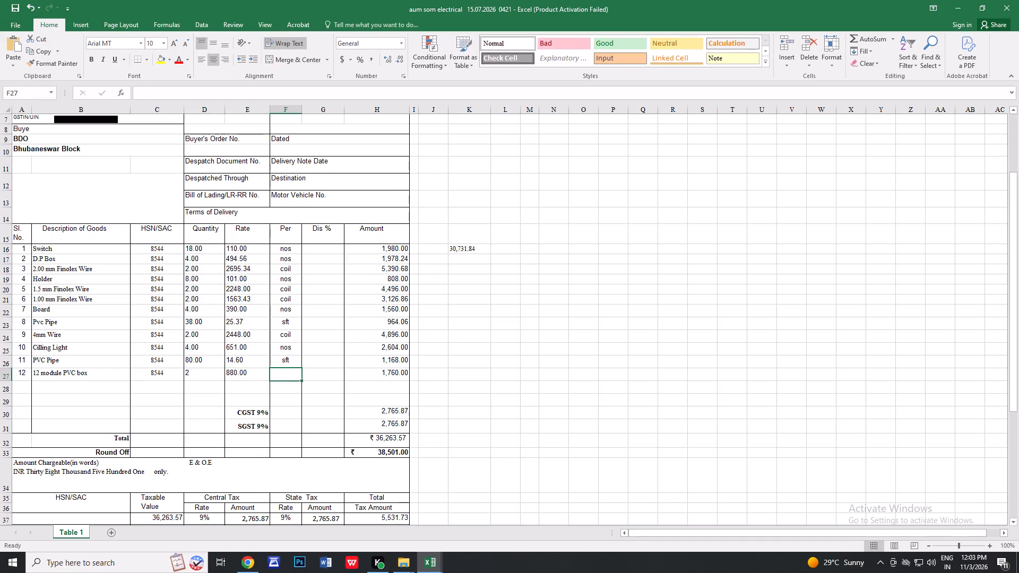
text(nos)
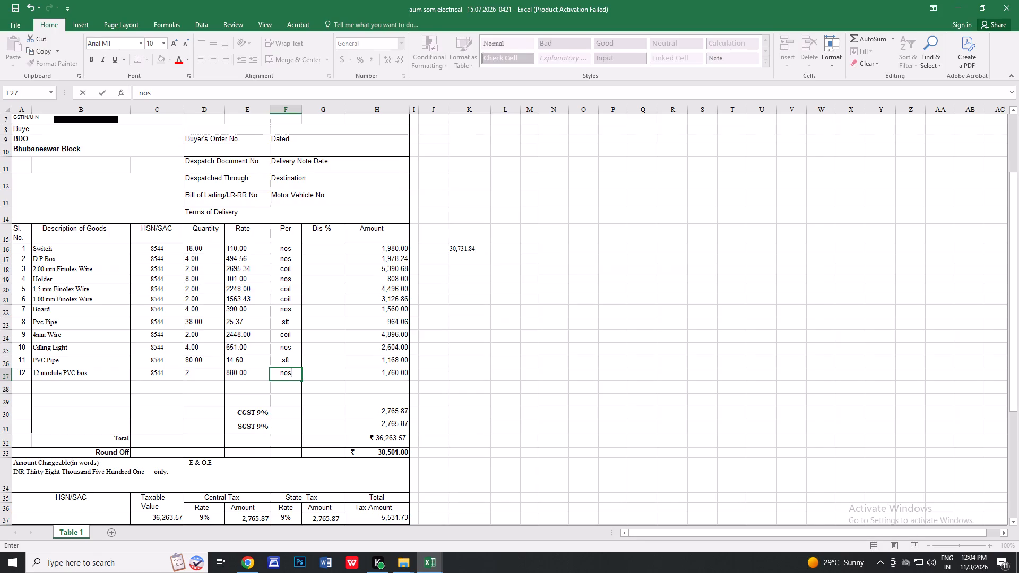
Number the row below item 12 as 13 and enter "63A Kitkat fuse" as its description.
click(20, 389)
key(1)
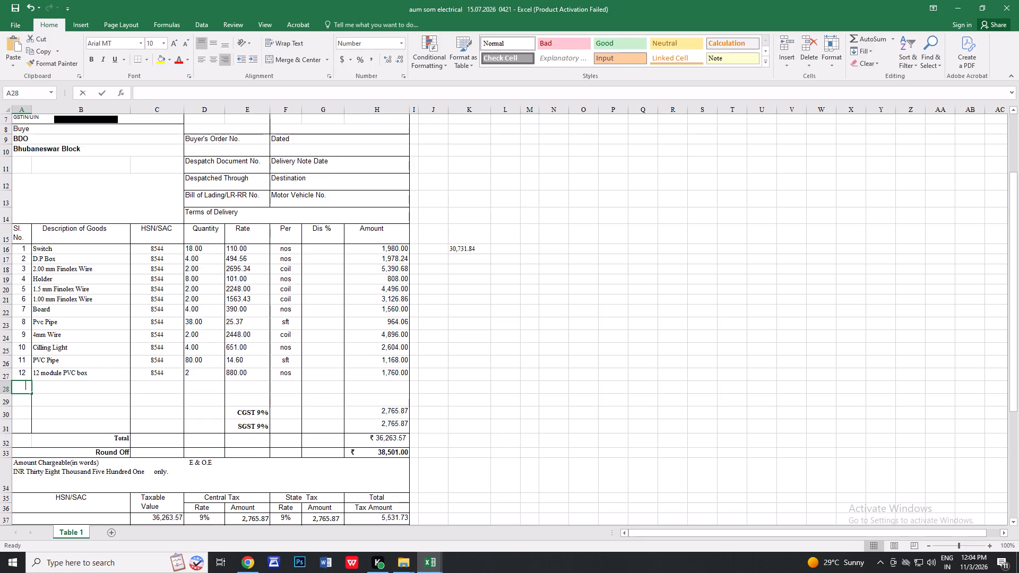
key(3)
key(Right)
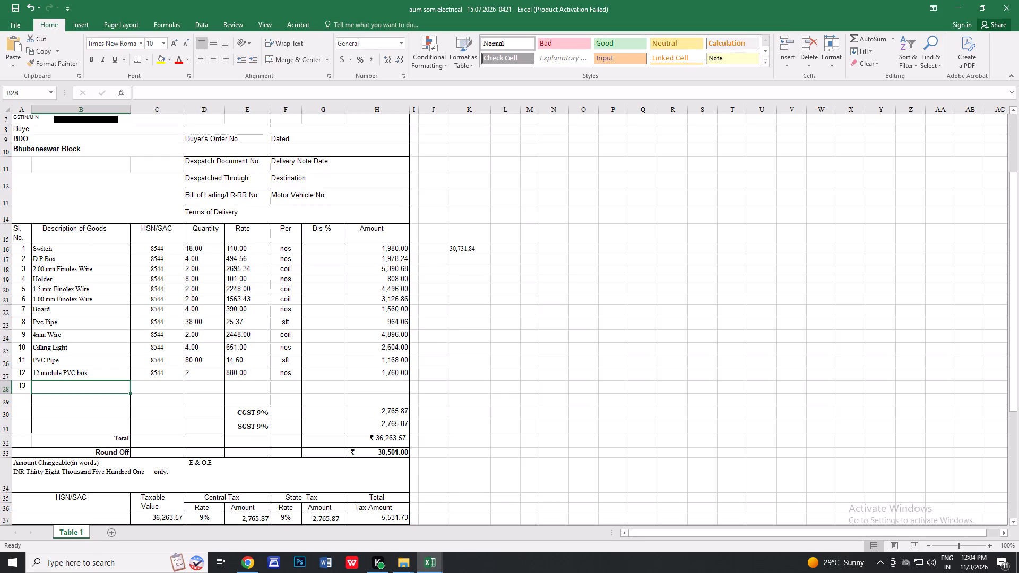
text(63)
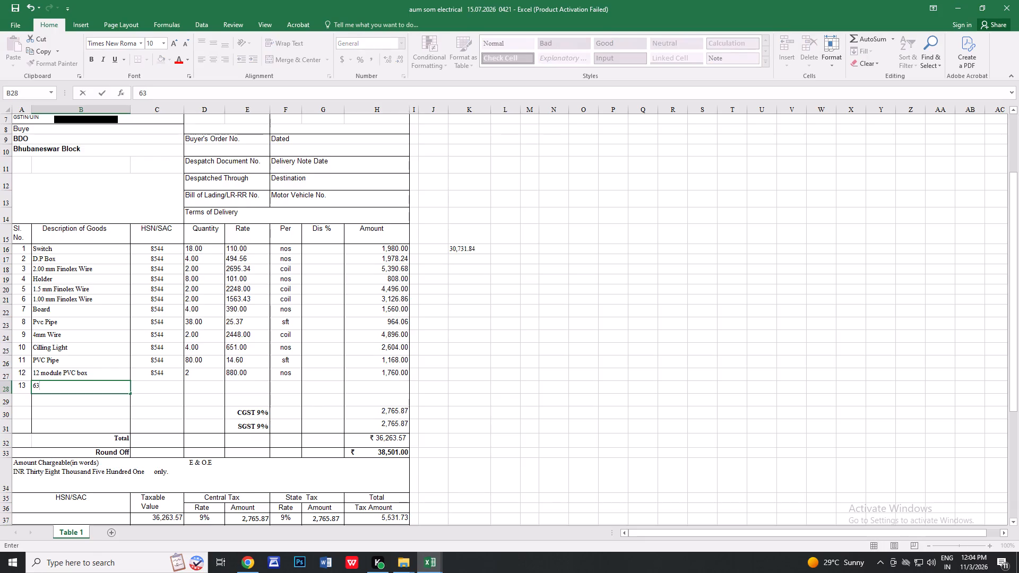
key(a)
key(a)
key(space)
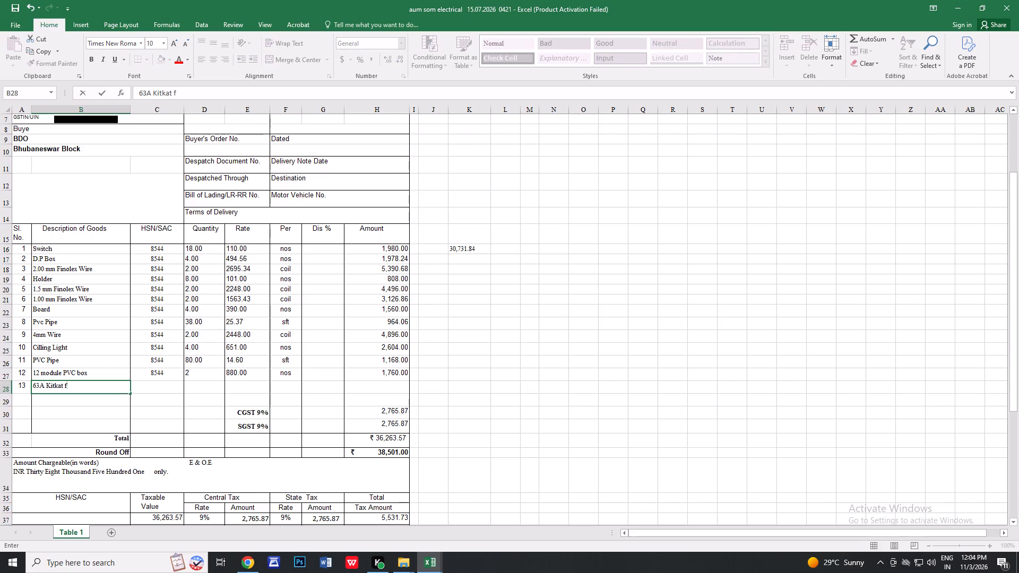
text(use)
key(Right)
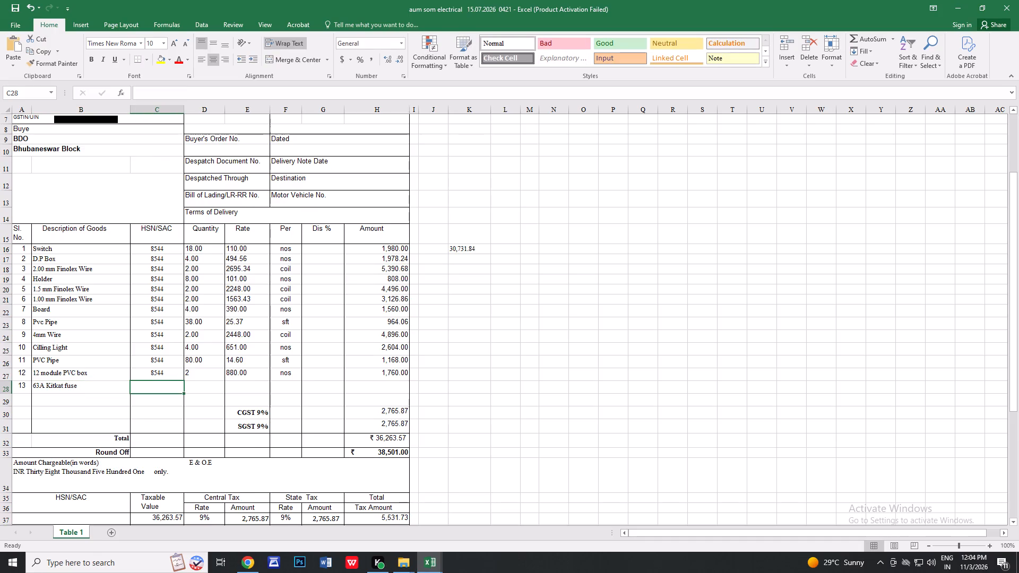
key(Left)
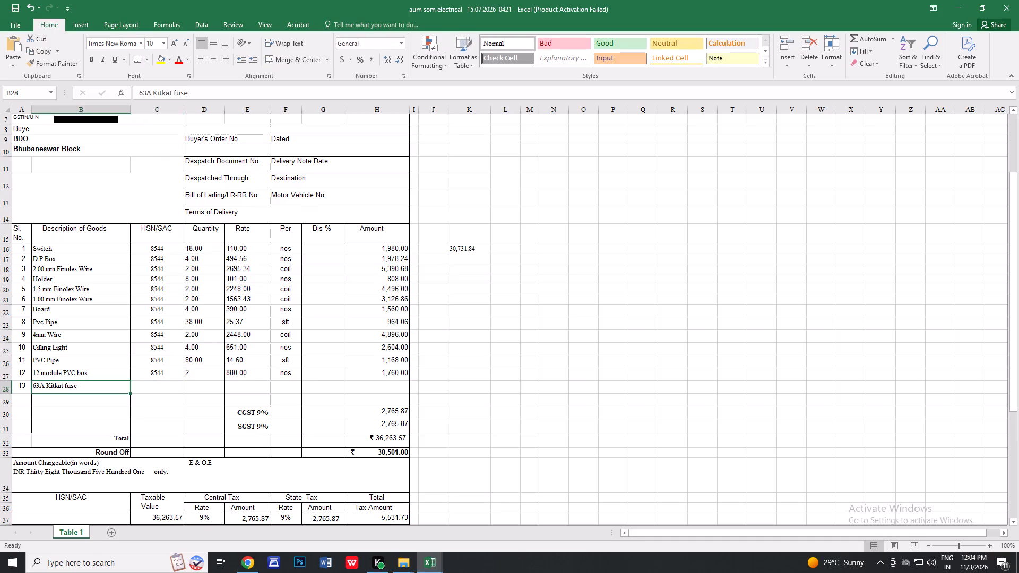
Fill the HSN/SAC code 8544 down from item 12 to item 13.
click(171, 390)
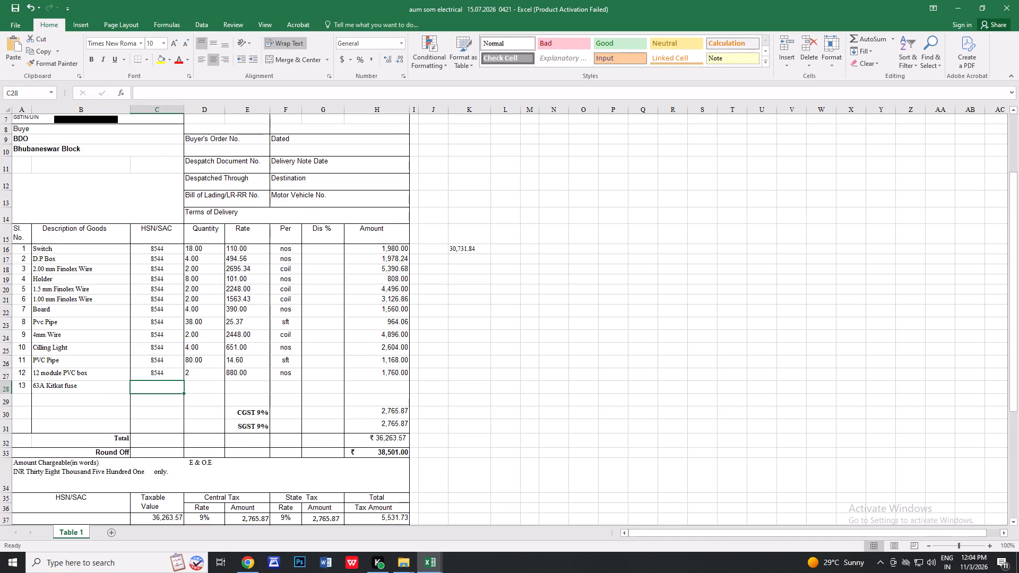
click(171, 379)
click(170, 373)
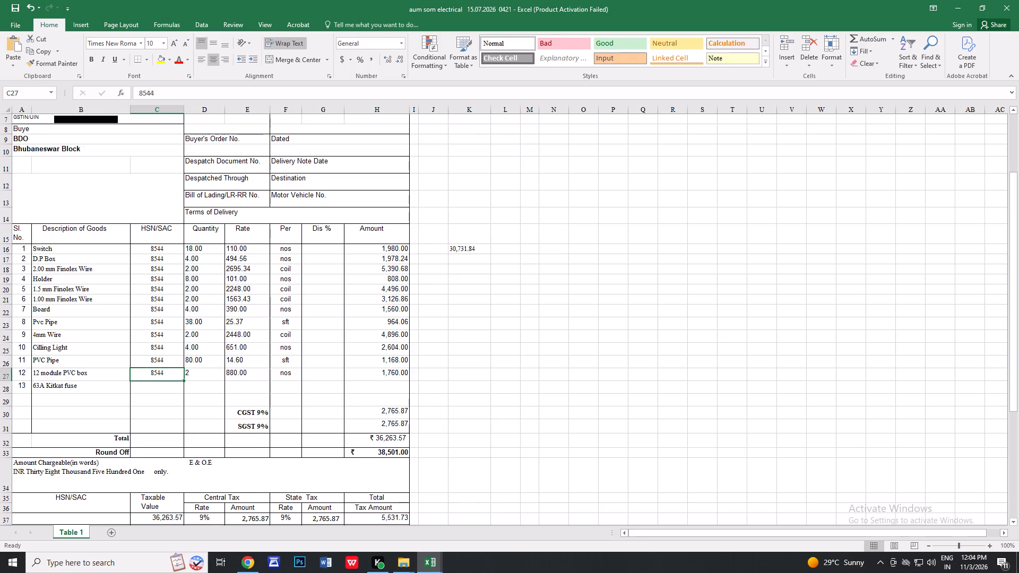
drag(183, 379, 185, 389)
Give the quantities of items 12 and 13 item 11's two-decimal format by filling its quantity down, and enter 2 for both.
click(206, 389)
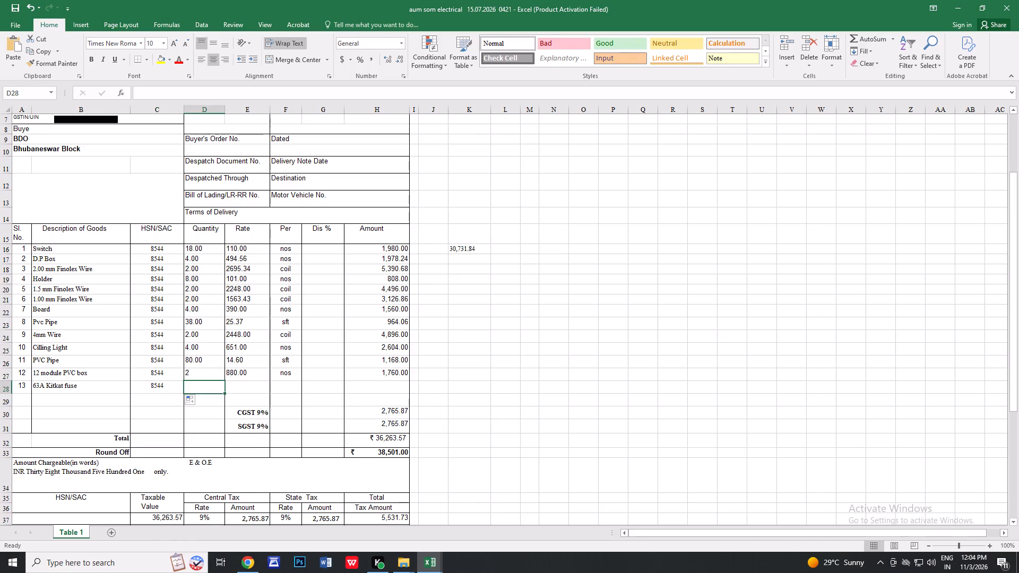
key(2)
click(238, 391)
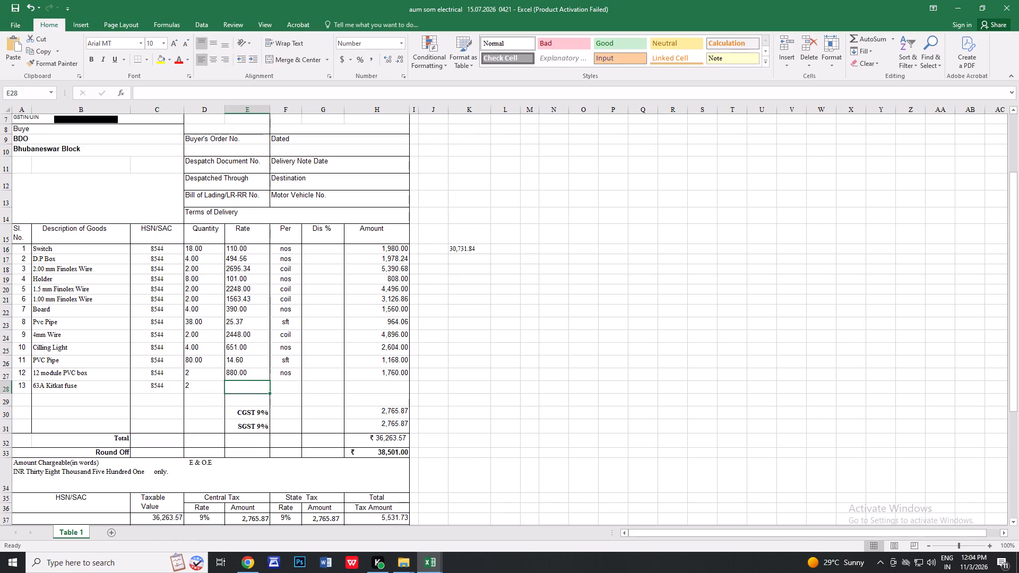
click(198, 362)
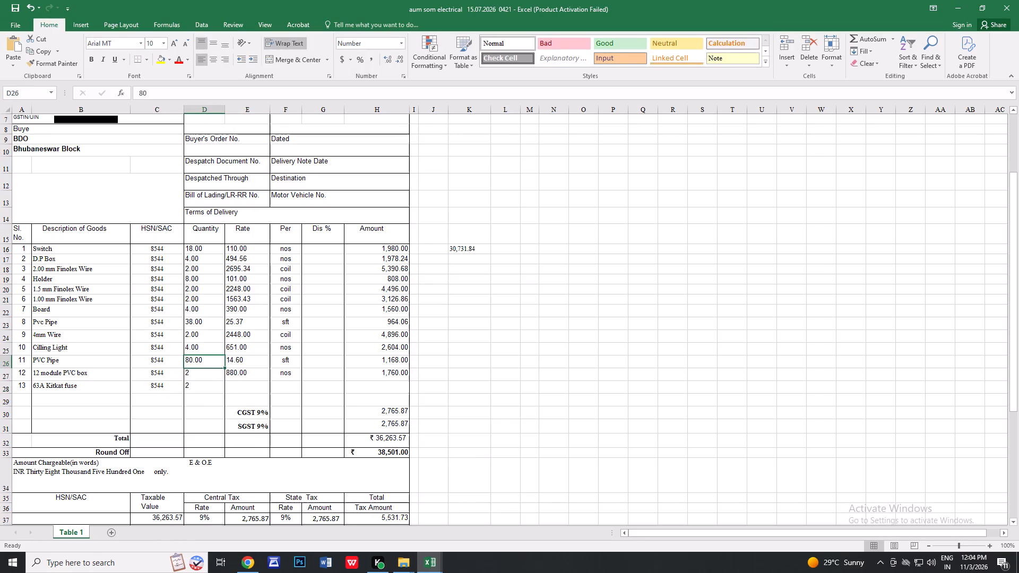
drag(225, 367, 218, 393)
click(204, 377)
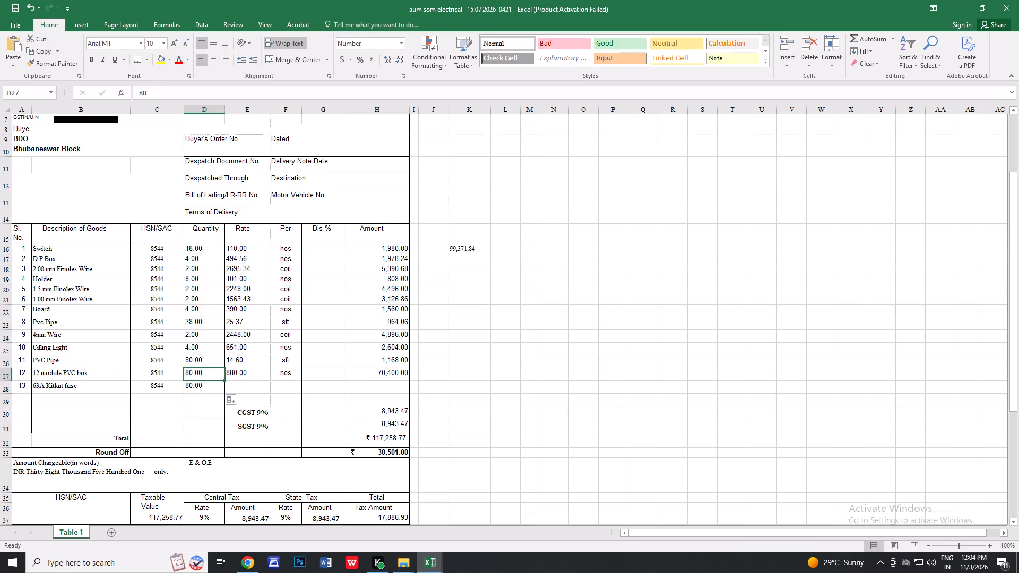
key(2)
key(Down)
key(2)
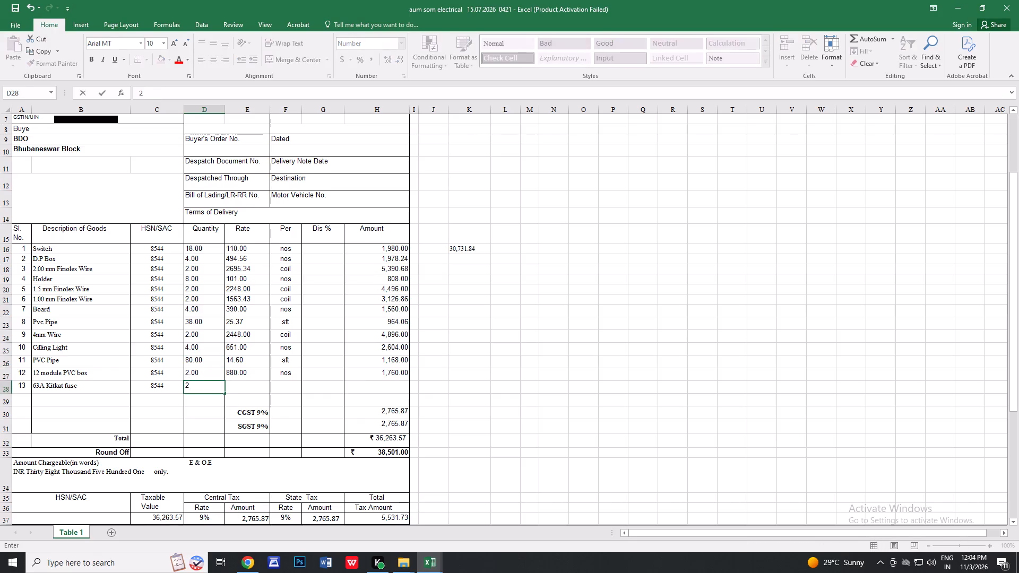
Enter rate 350 and unit nos for the 63A Kitkat fuse in item 13.
click(245, 384)
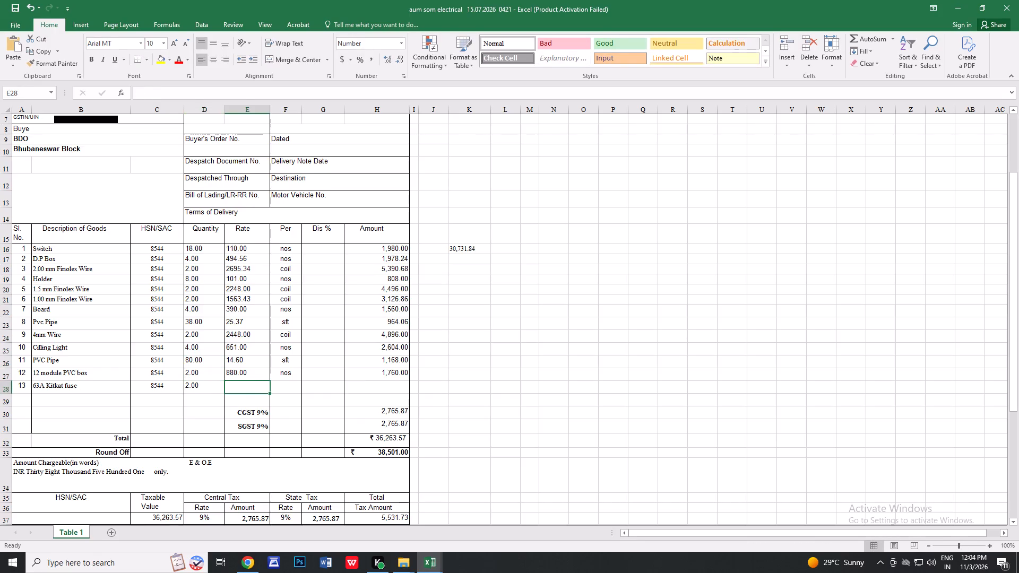
text(350)
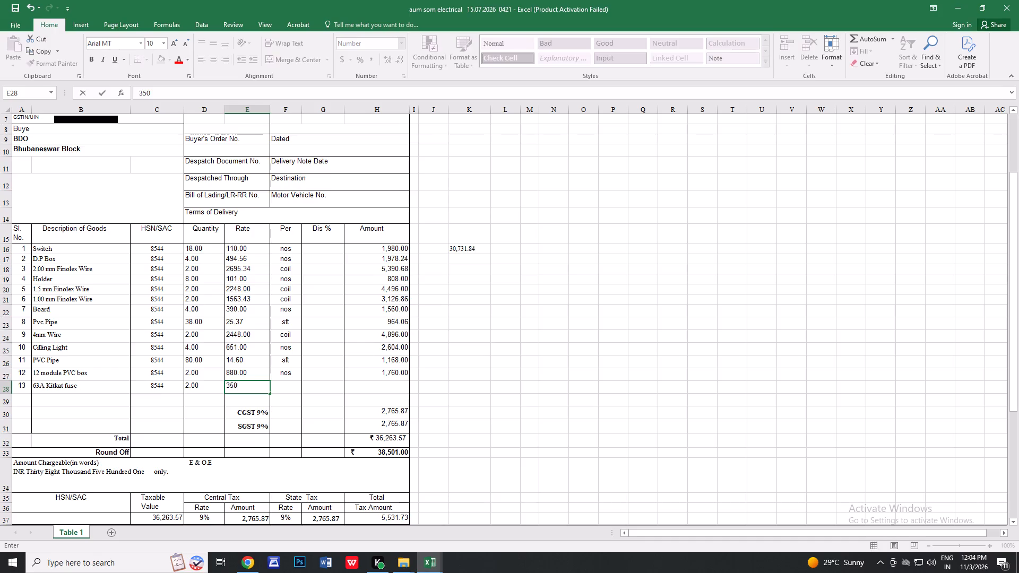
click(286, 385)
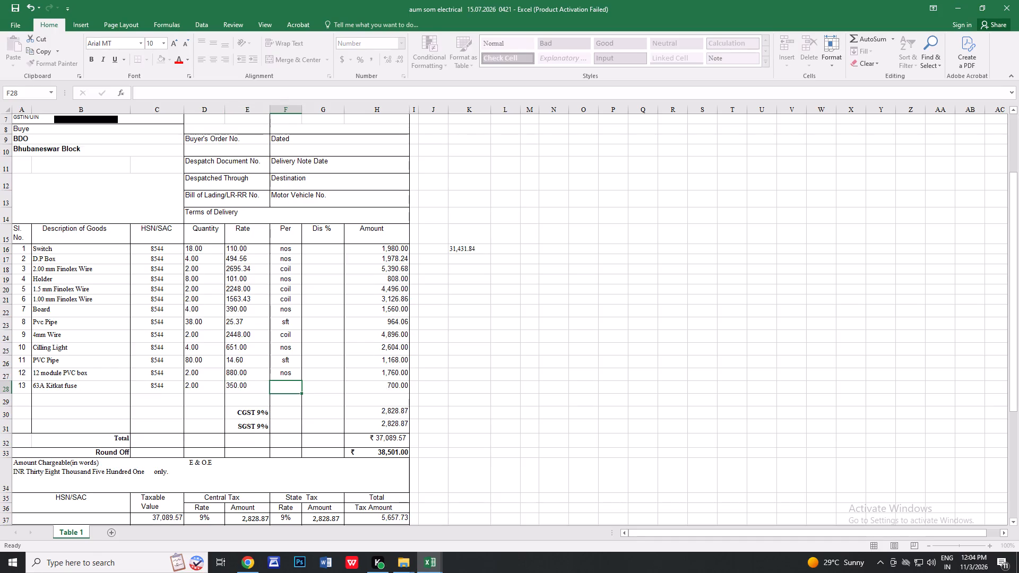
text(nos)
key(Right)
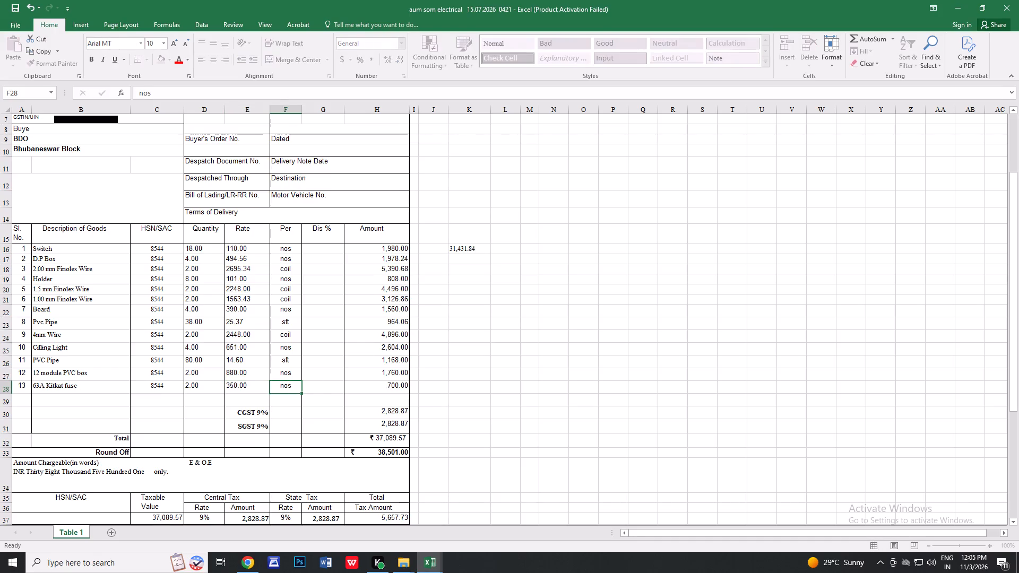
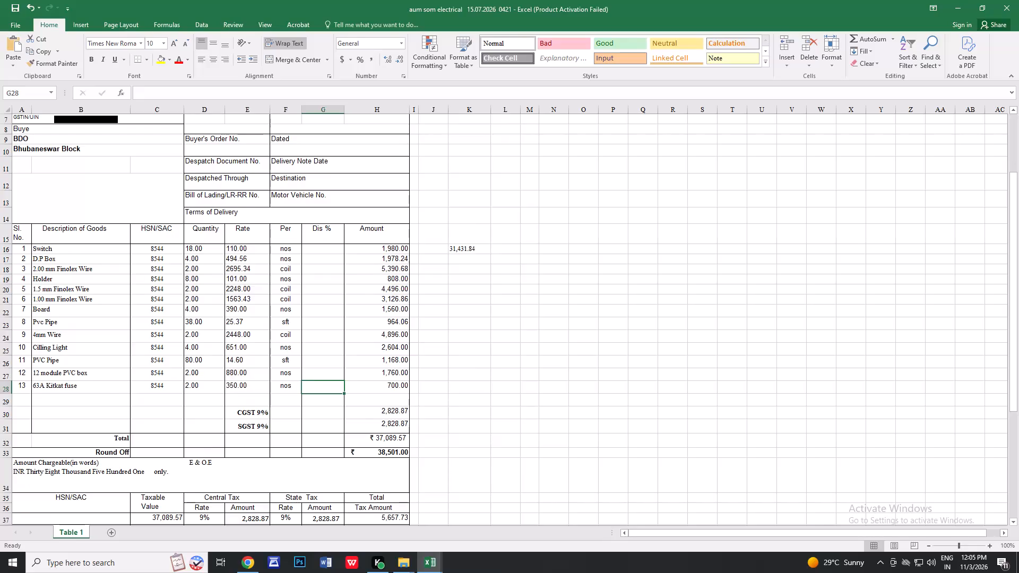
Number the row below item 13 as 14 and enter "0.5mm Wire" as its description.
click(20, 404)
key(1)
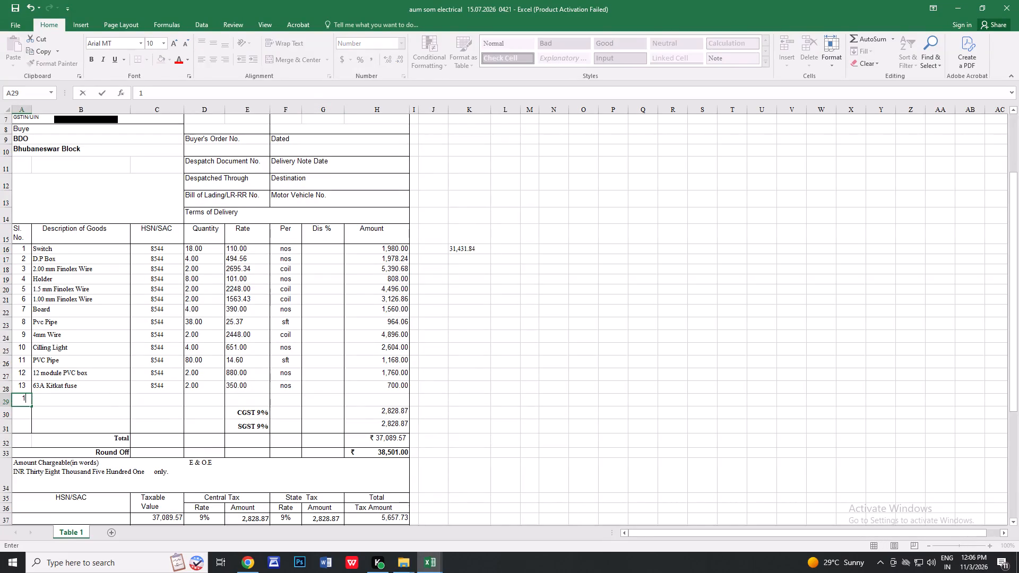
key(4)
click(66, 398)
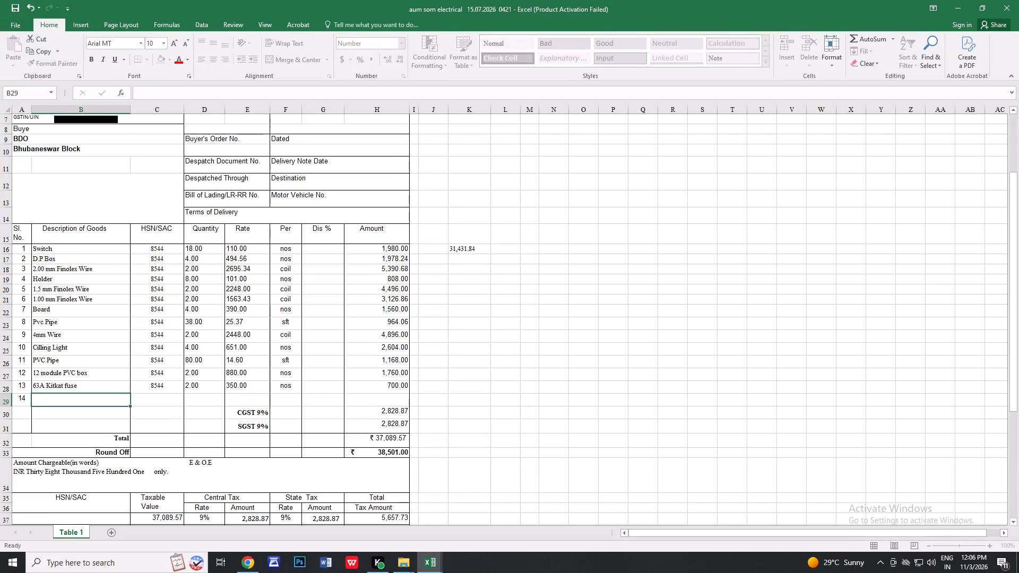
text(0.5)
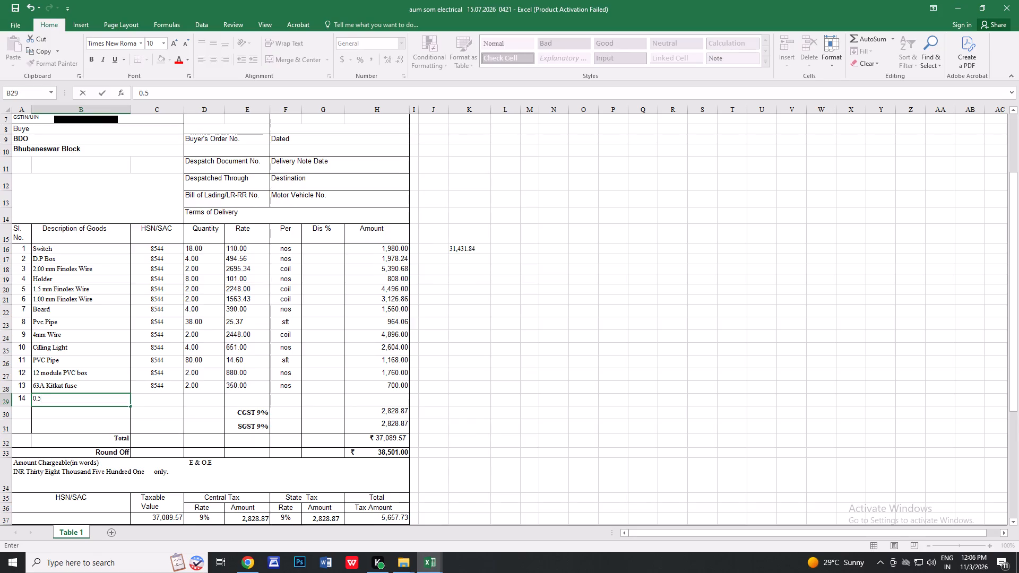
text(mm)
key(space)
text(le)
key(BackSpace)
key(BackSpace)
key(BackSpace)
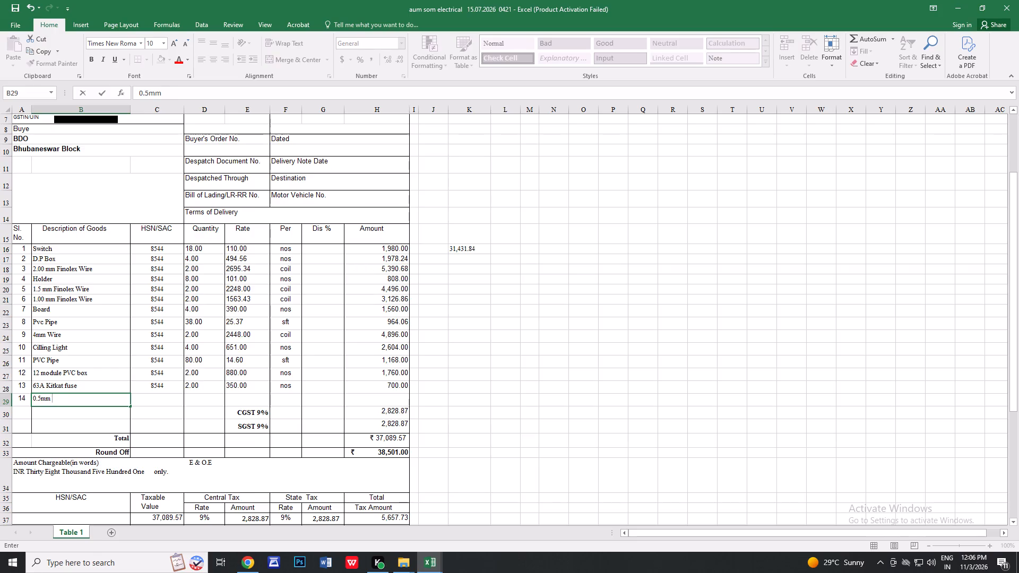
text(ire)
key(Right)
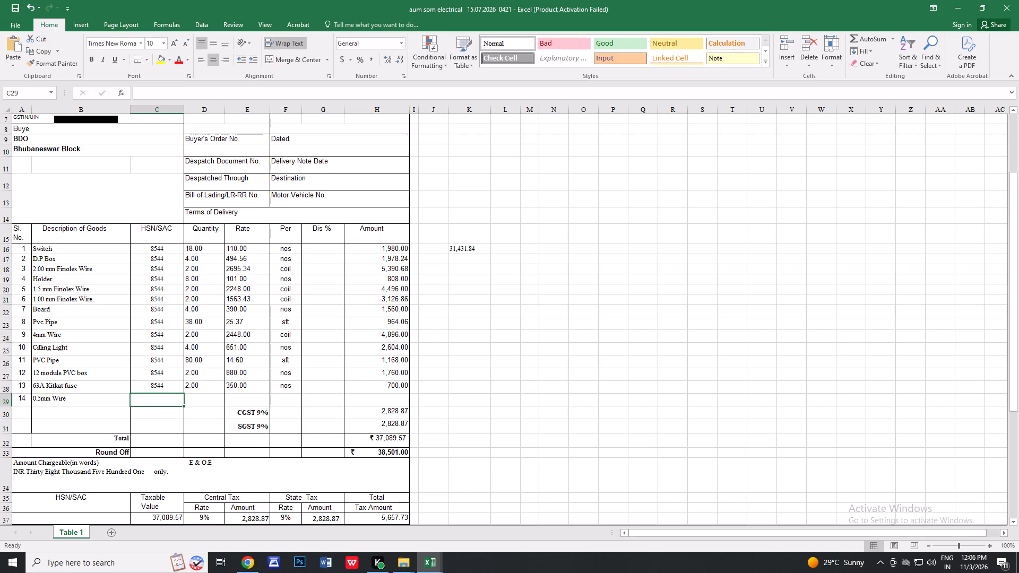
Fill the HSN/SAC code 8544 down from item 13 to item 14.
click(170, 386)
drag(183, 391, 183, 404)
Enter quantity 1, unit coil and rate 1180 for the 0.5mm Wire in item 14.
click(201, 405)
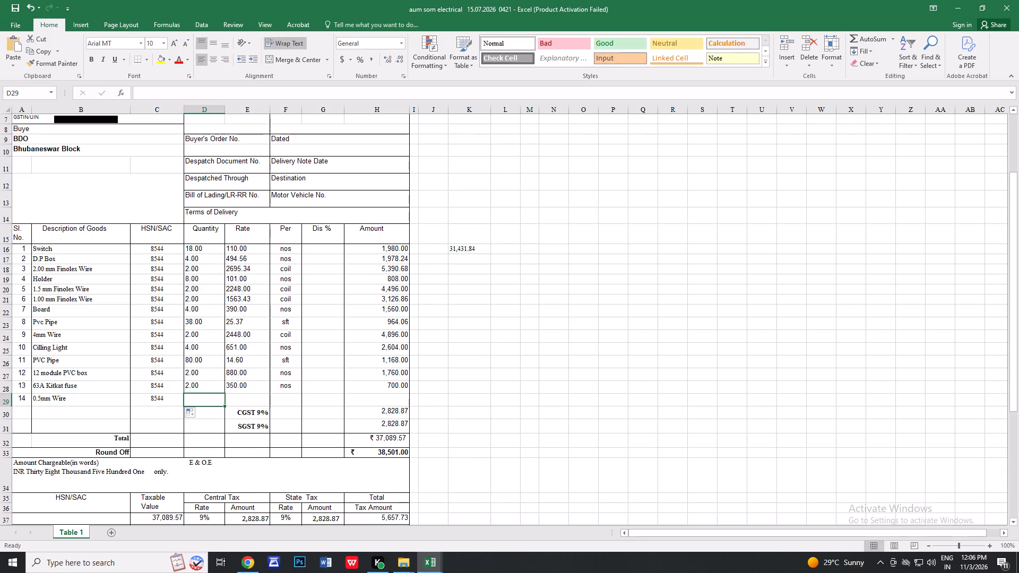
key(2)
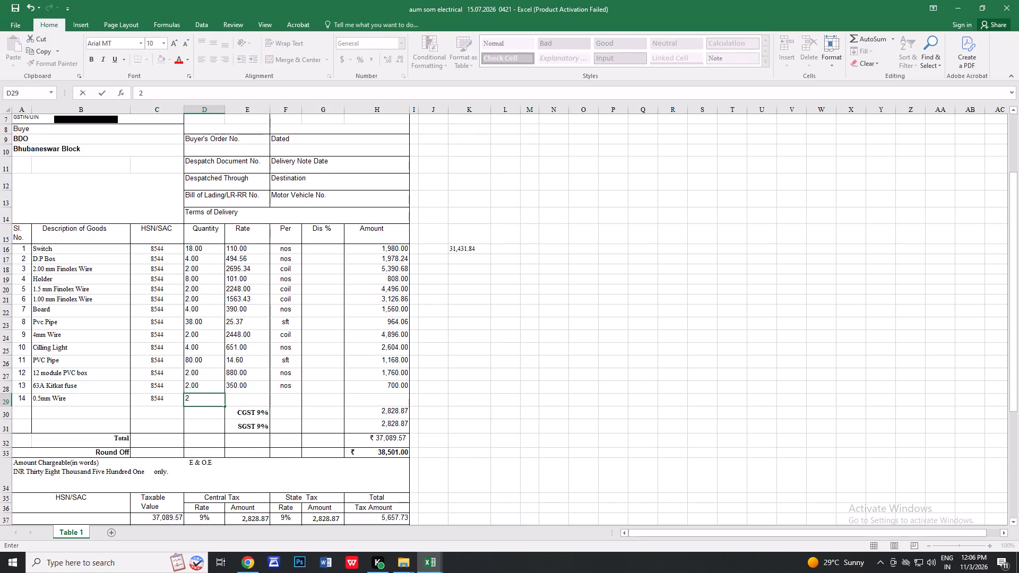
key(BackSpace)
key(1)
key(Right)
key(Right)
text(coil)
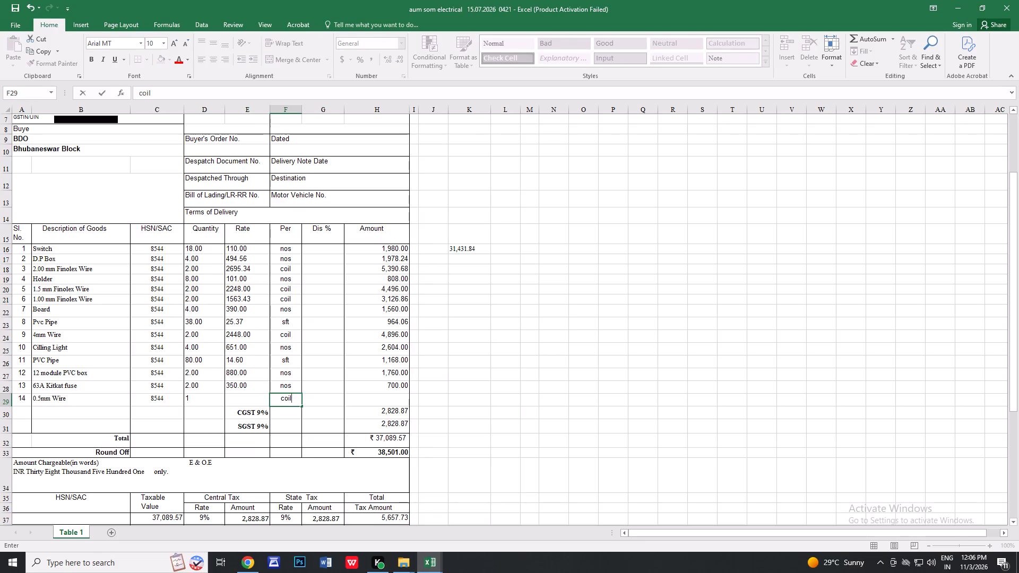
key(Left)
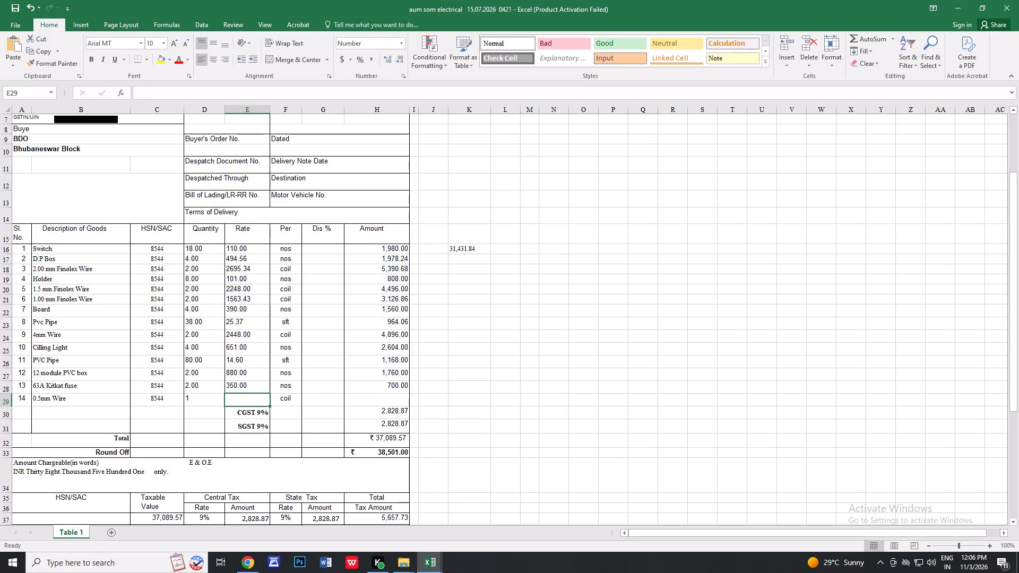
text(11)
text(80)
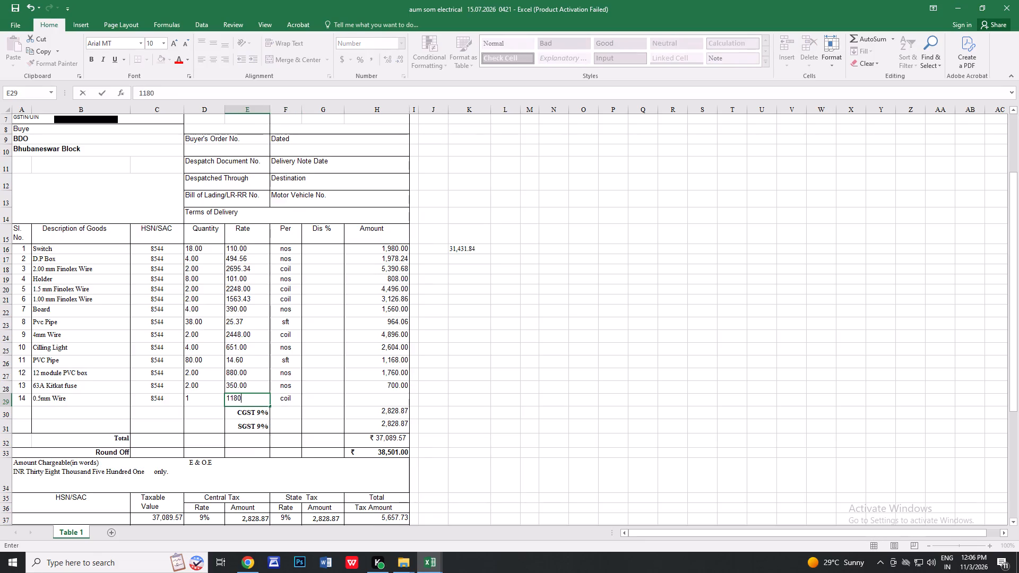
key(Right)
key(Right)
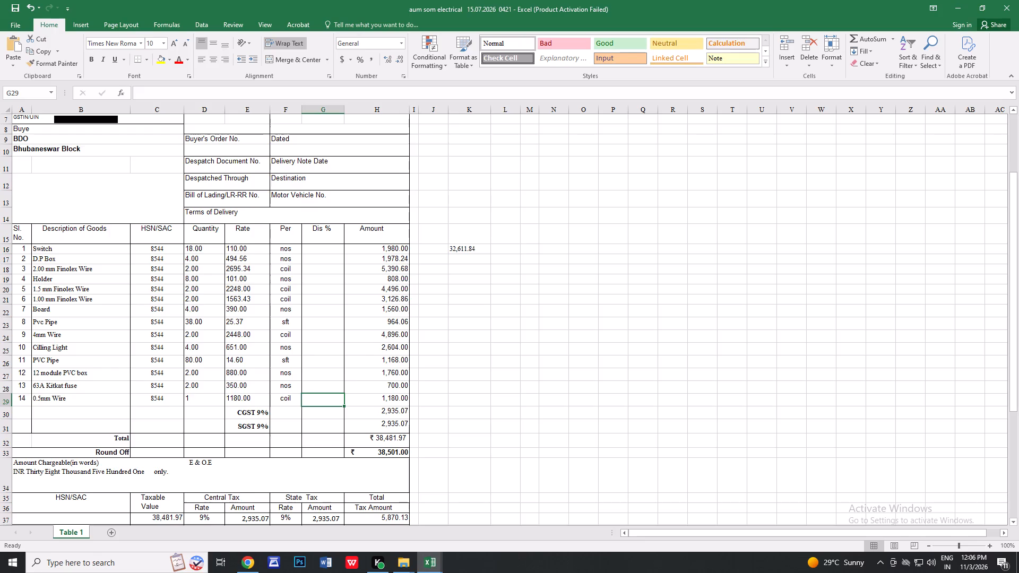
Change item 14's quantity to 2 and give it the two-decimal format by filling item 13's quantity down.
click(205, 401)
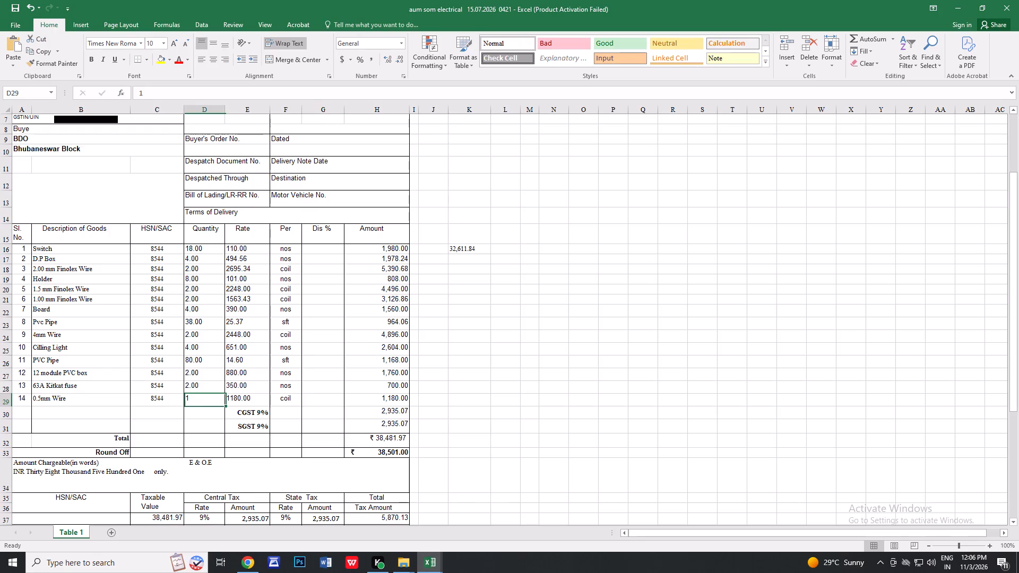
key(2)
click(515, 378)
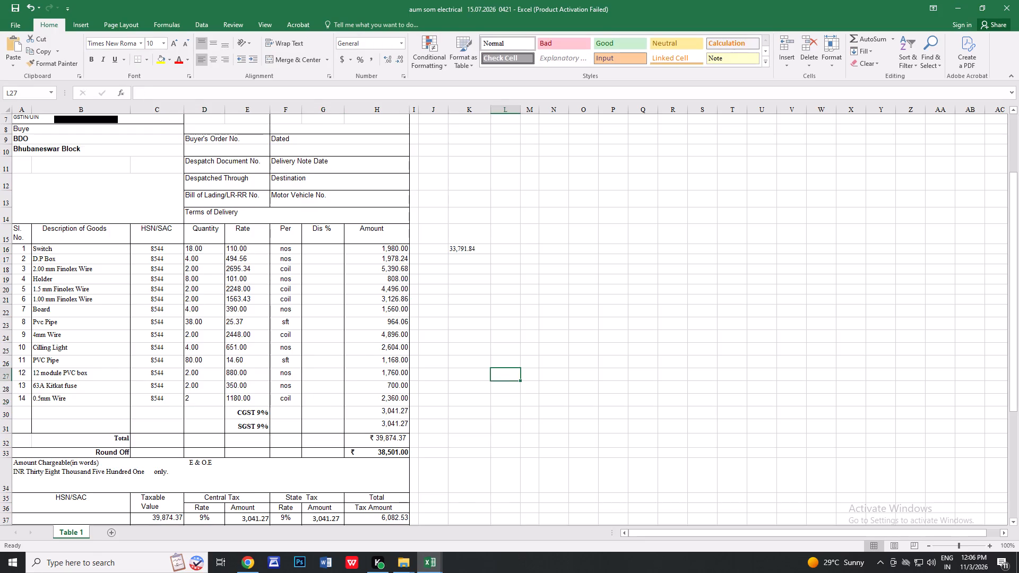
click(197, 388)
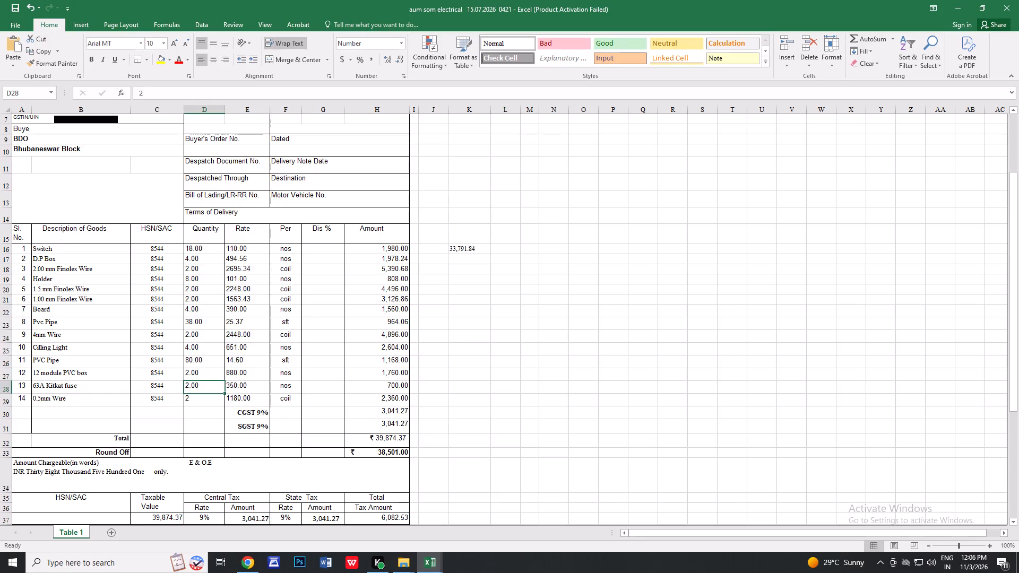
drag(224, 394, 223, 402)
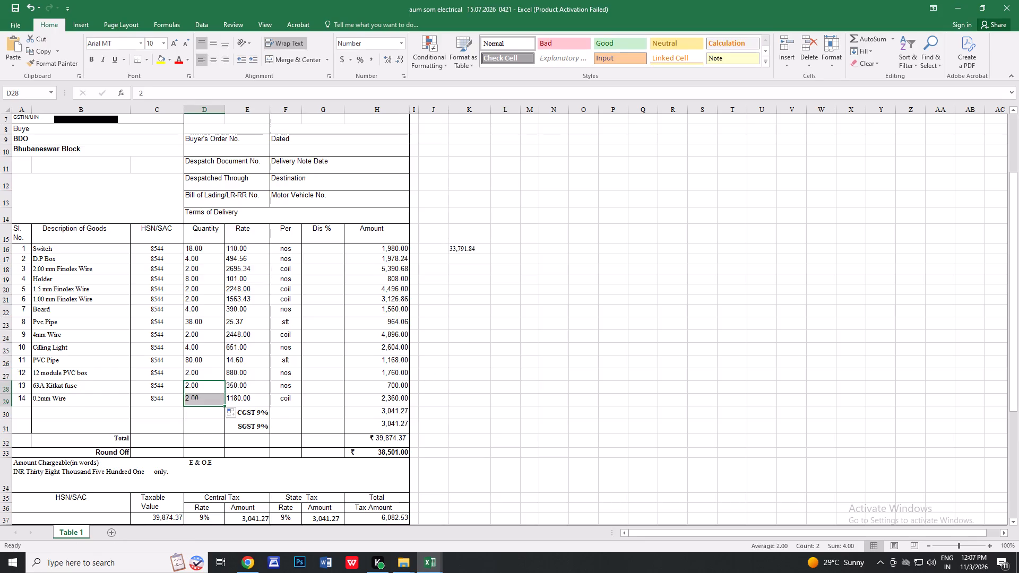
click(584, 357)
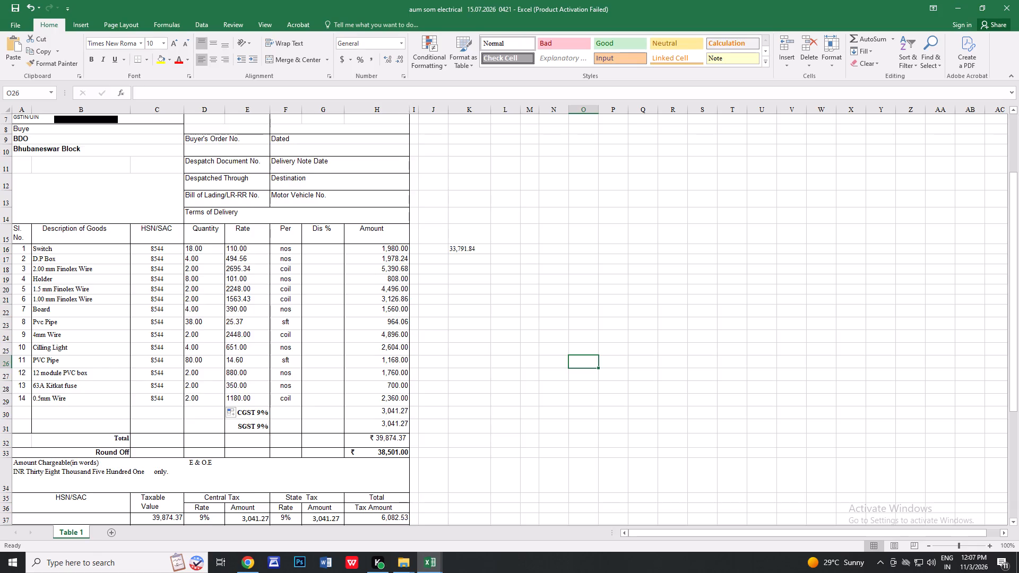
Set the quantity of the 1.00 mm Finolex Wire in item 6 to 3.
click(260, 415)
click(190, 314)
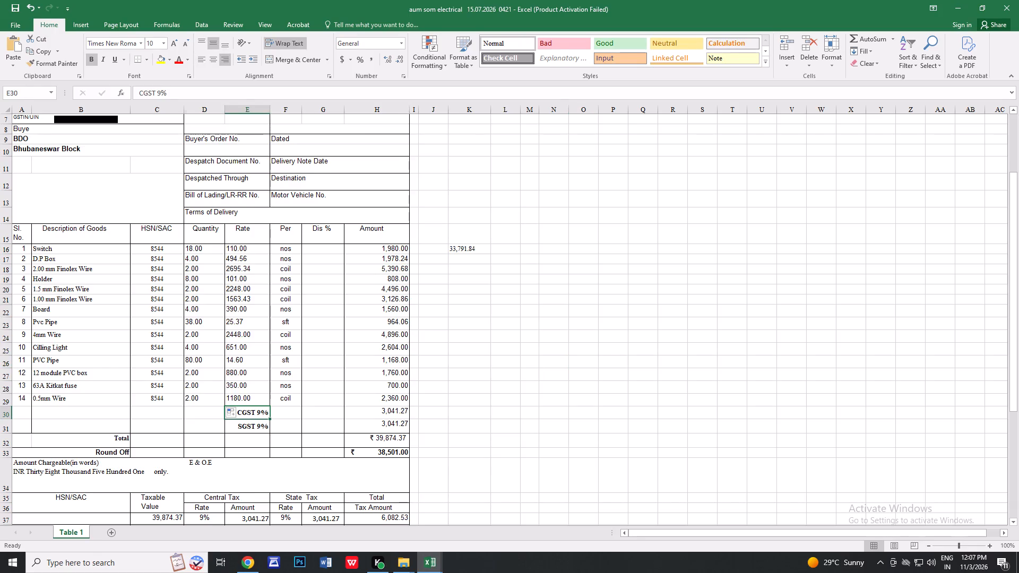
click(195, 303)
click(199, 300)
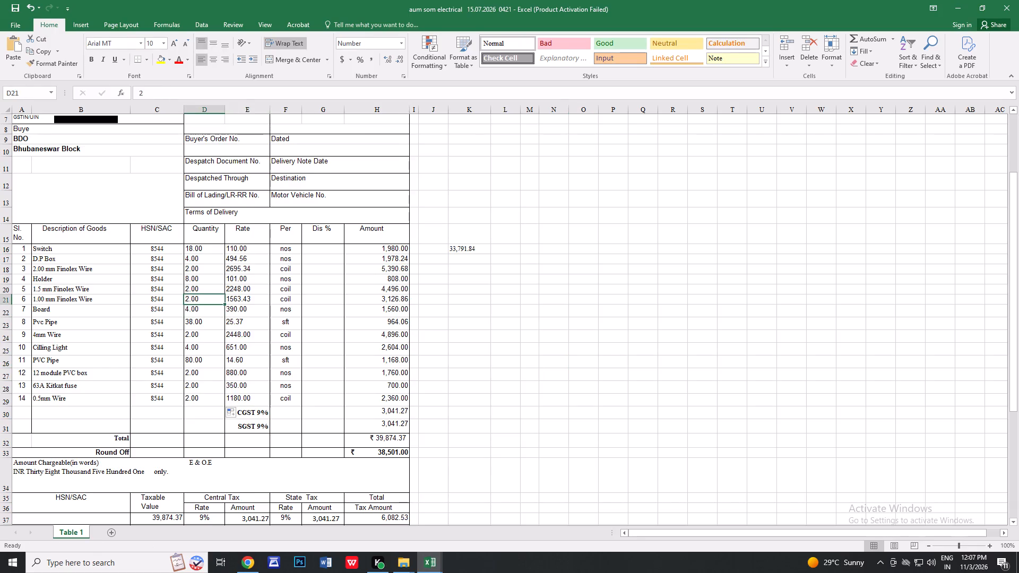
key(3)
click(353, 329)
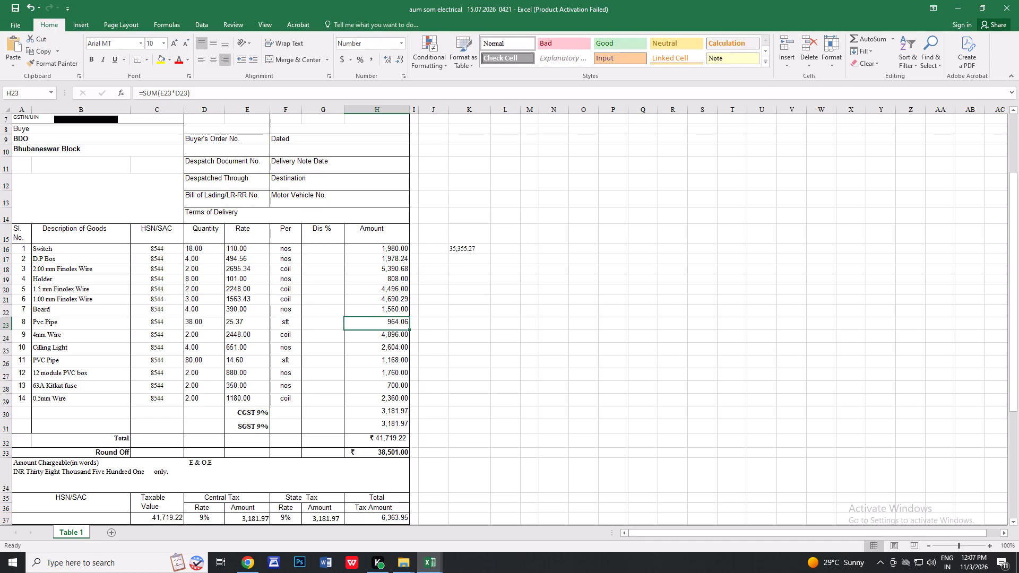
Set the rate of the 0.5mm Wire in item 14 to 860.
click(234, 401)
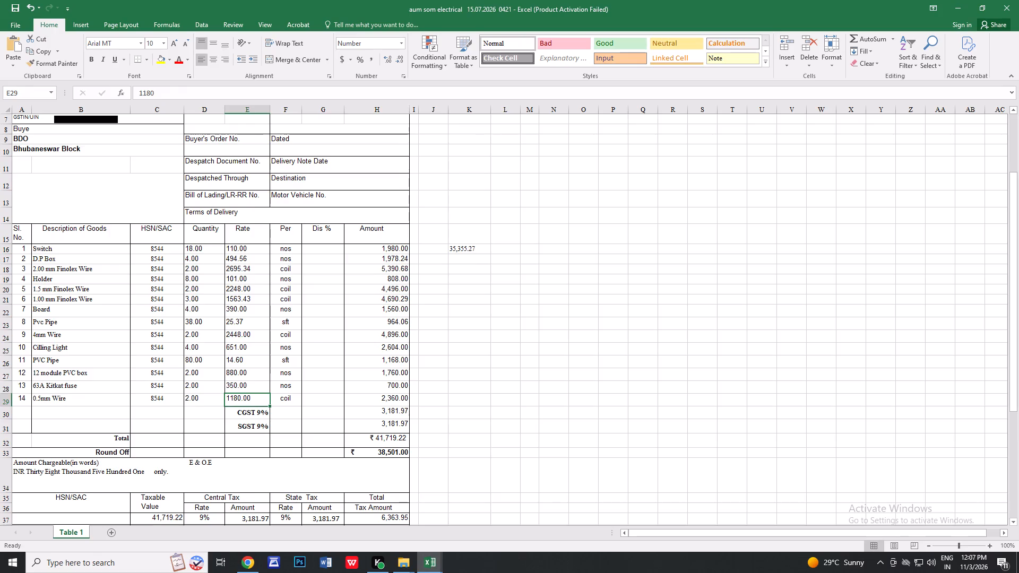
text(860)
click(347, 380)
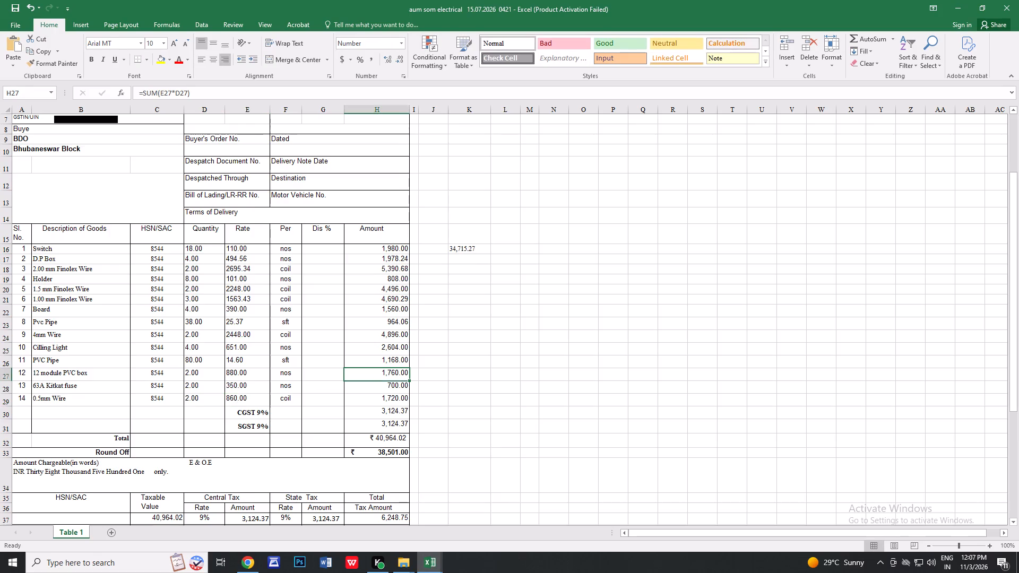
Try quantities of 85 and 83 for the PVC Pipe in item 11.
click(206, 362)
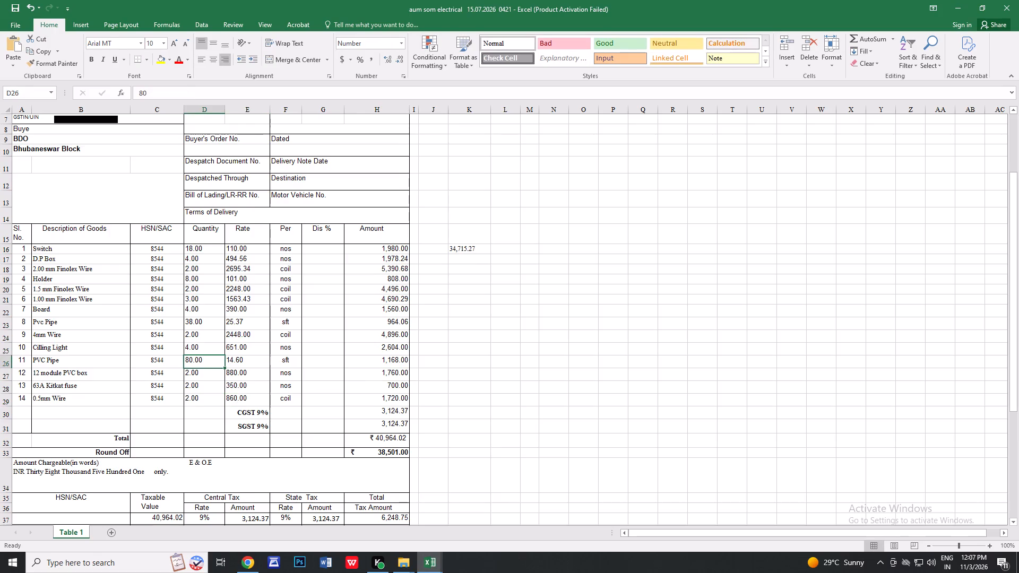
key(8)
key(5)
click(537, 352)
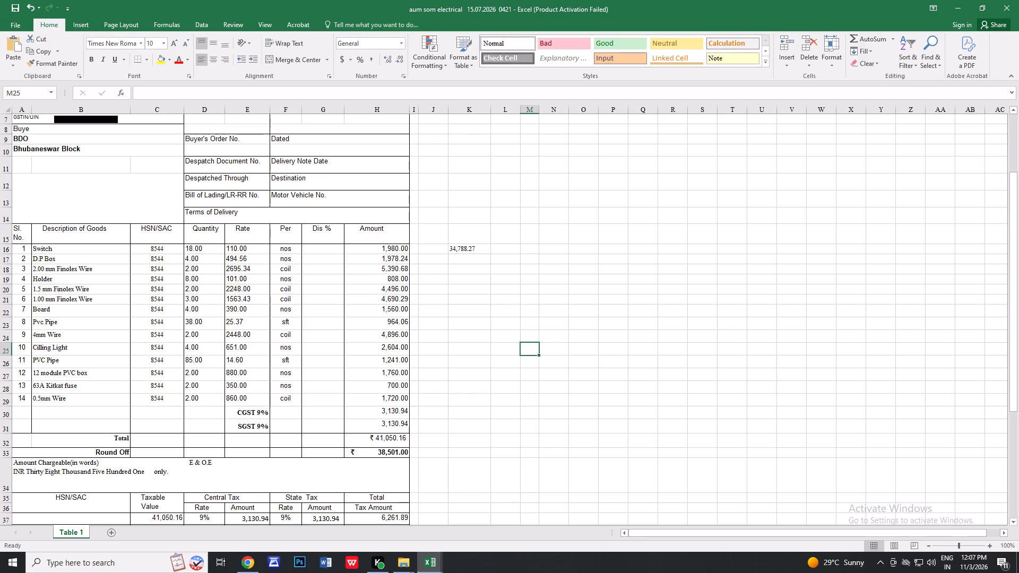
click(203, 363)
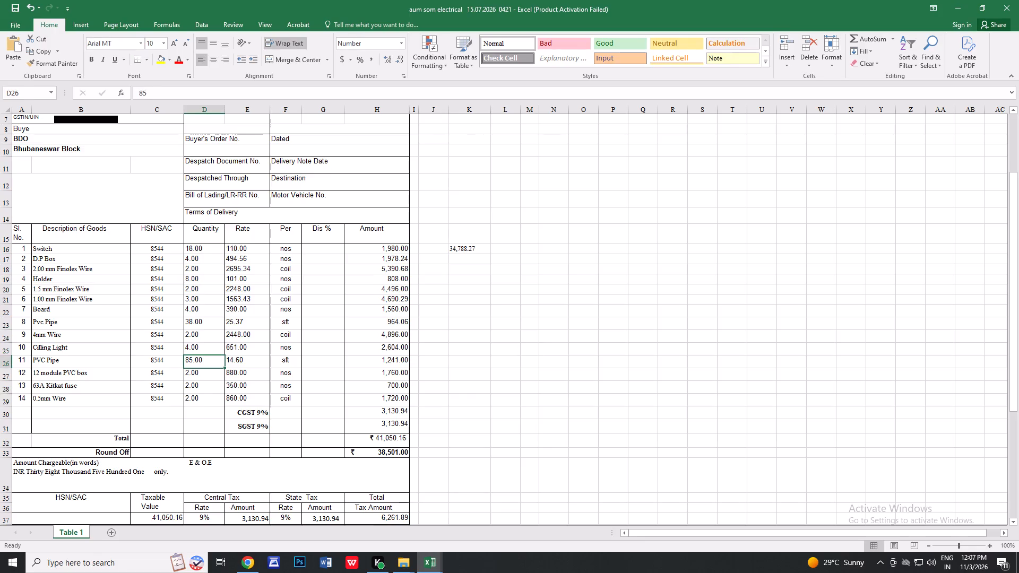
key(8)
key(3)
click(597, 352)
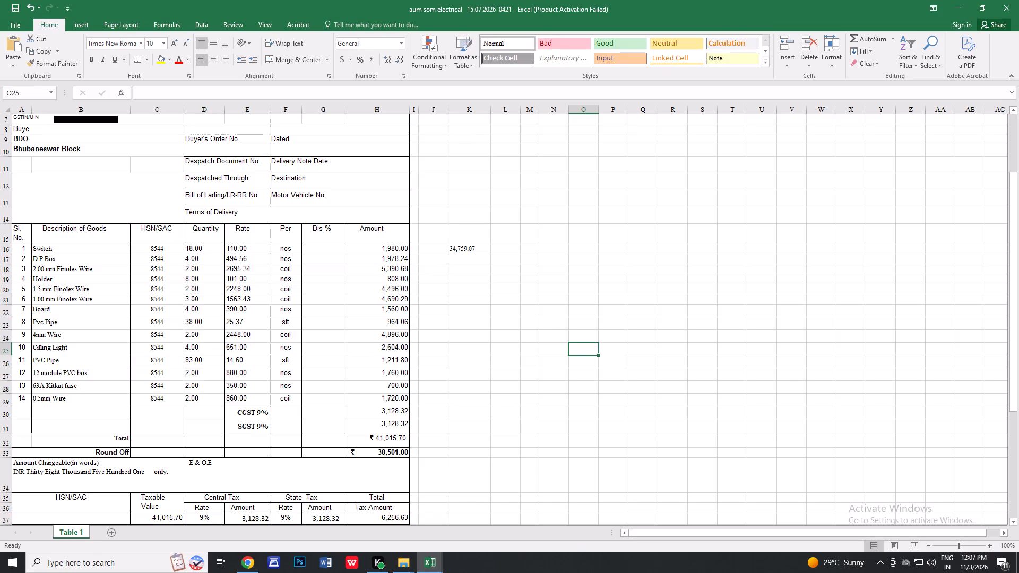
Set the quantity of the PVC Pipe in item 11 to 82.
click(234, 362)
click(207, 361)
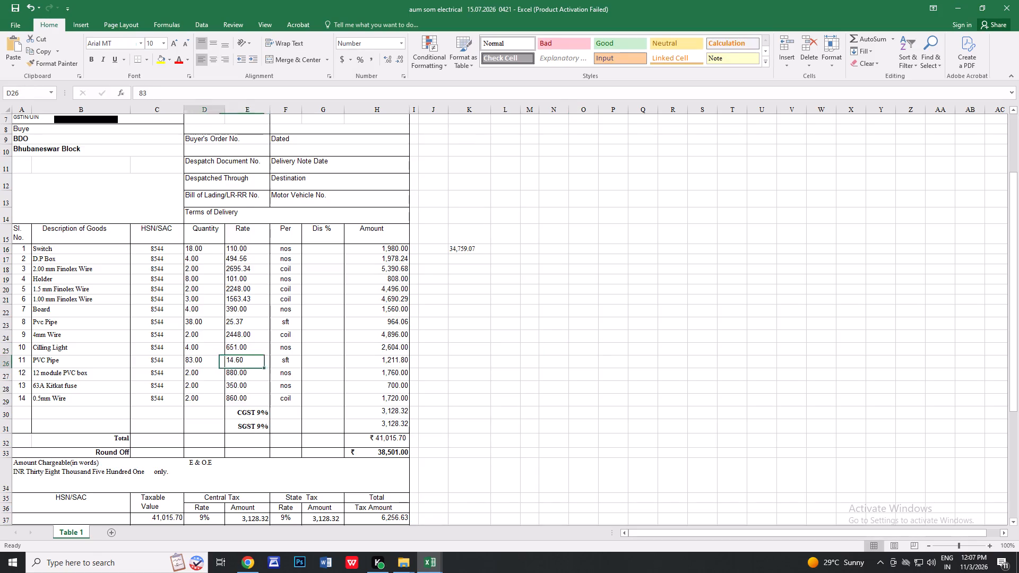
key(8)
key(2)
click(595, 351)
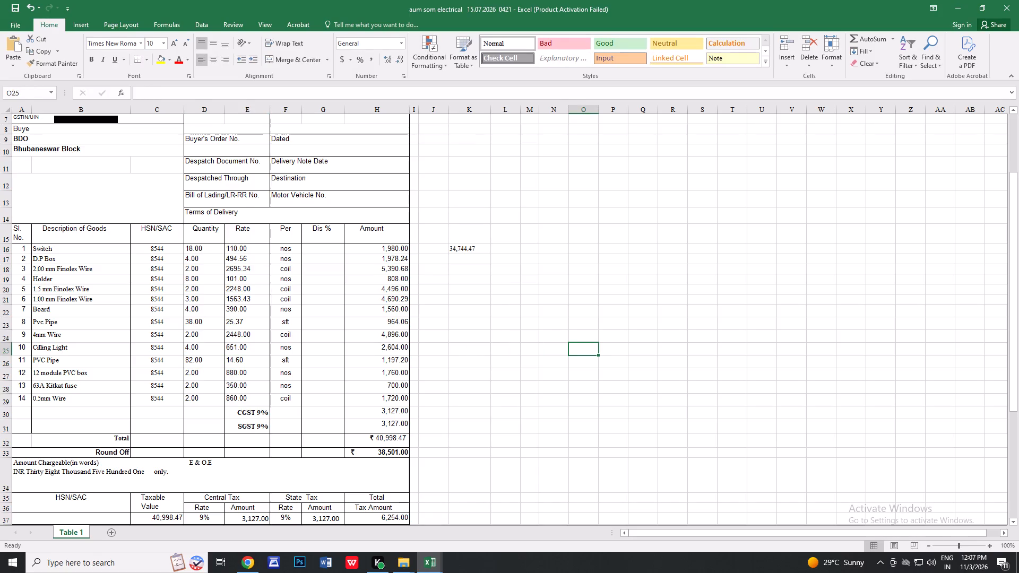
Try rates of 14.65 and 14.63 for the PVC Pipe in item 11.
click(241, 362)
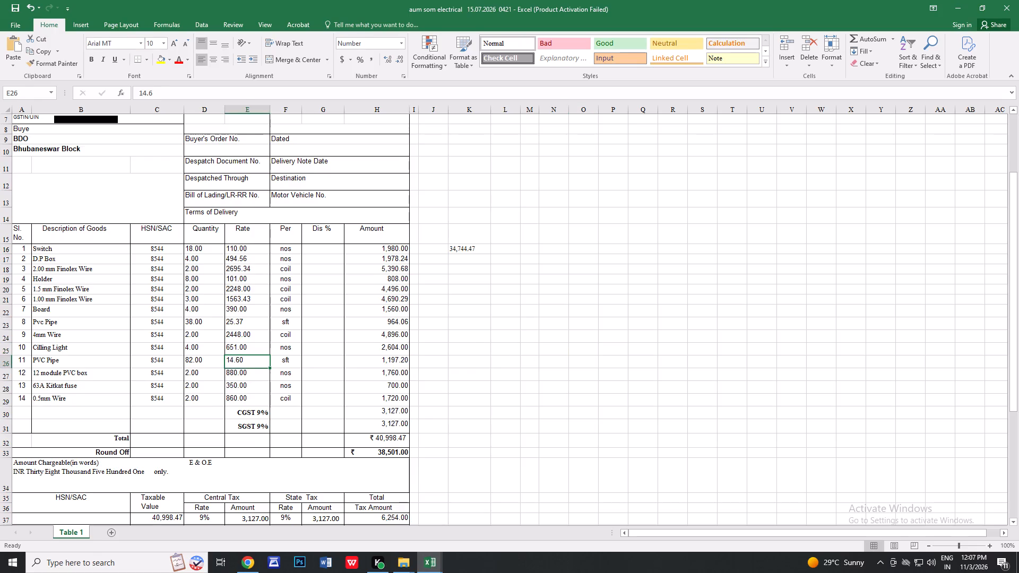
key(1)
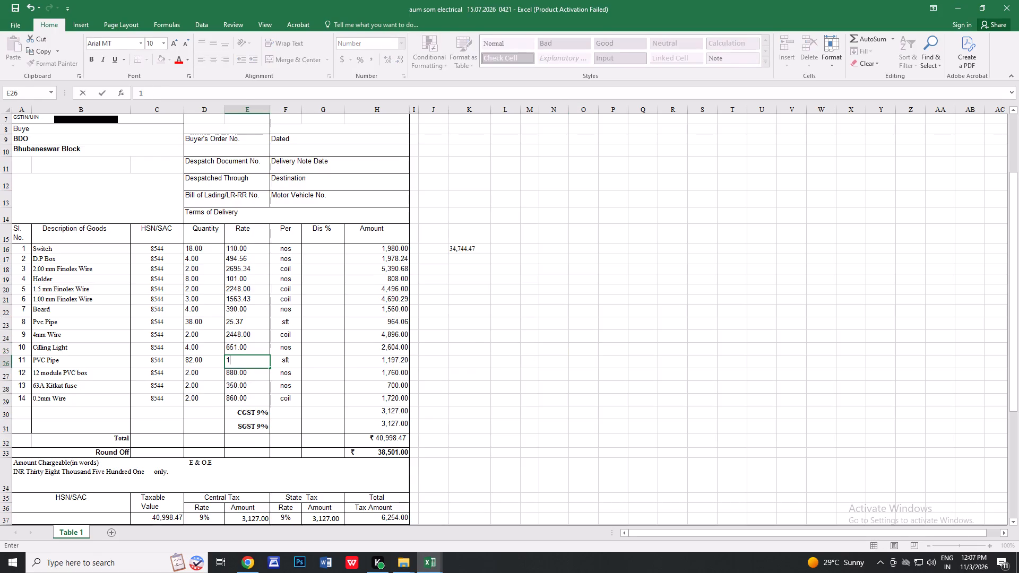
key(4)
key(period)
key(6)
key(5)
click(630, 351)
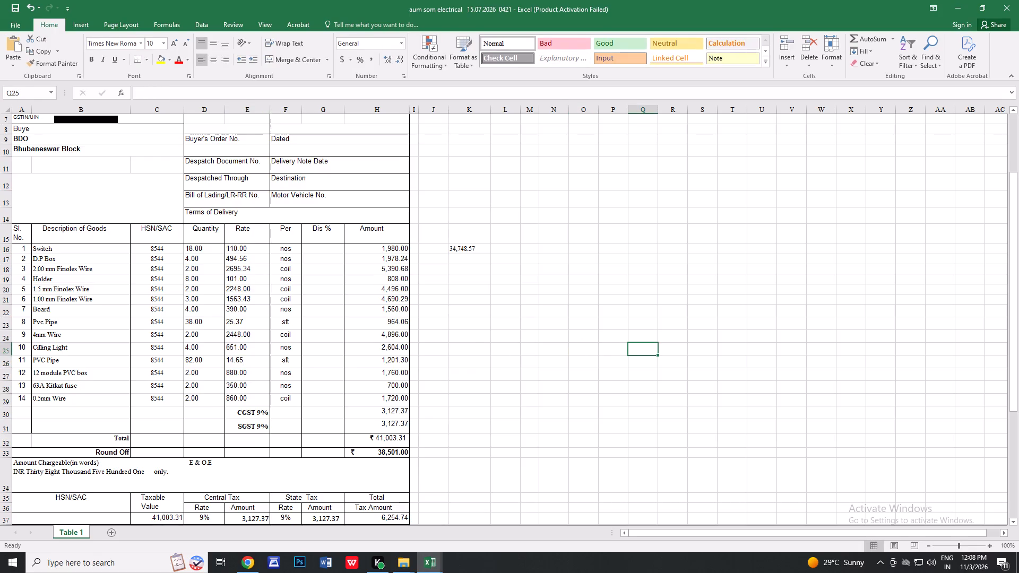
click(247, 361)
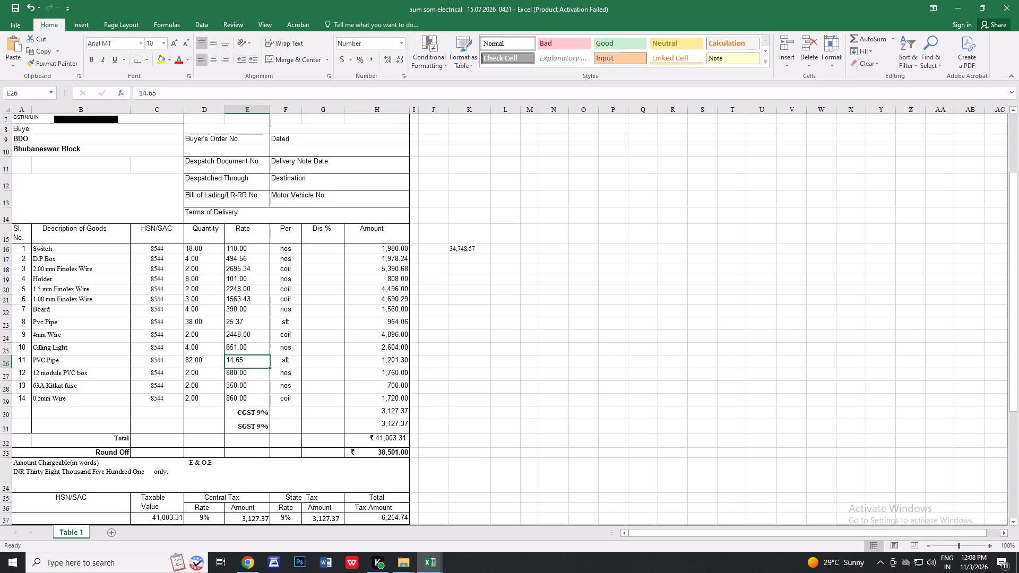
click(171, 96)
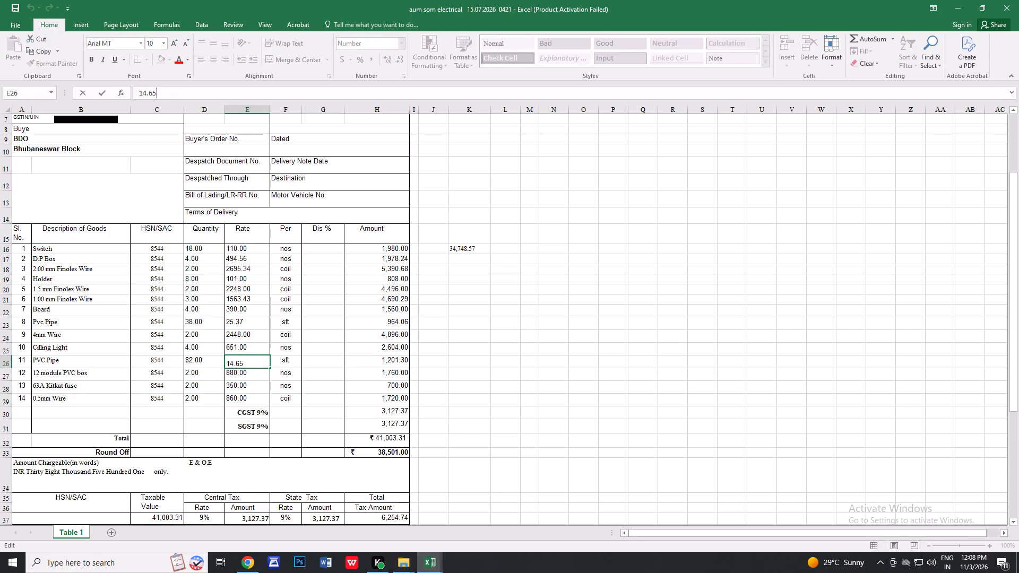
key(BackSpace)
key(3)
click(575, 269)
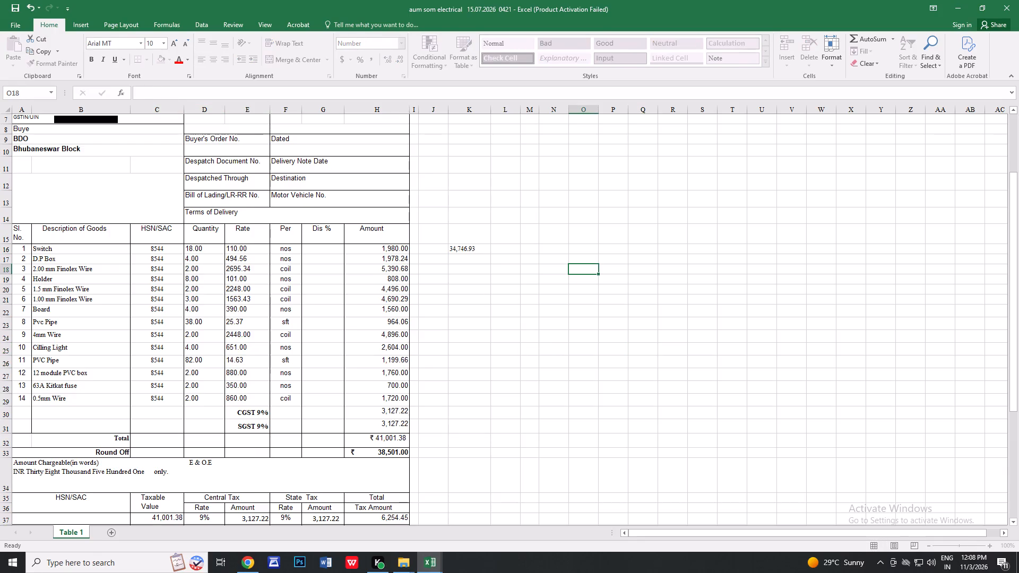
Set the rate of the PVC Pipe in item 11 to 14.62.
click(237, 362)
click(193, 98)
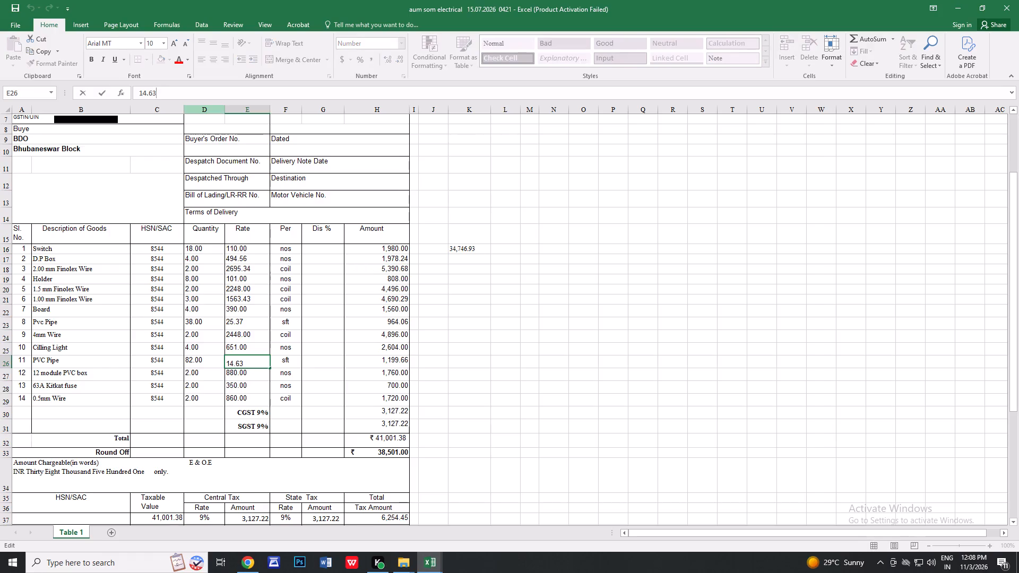
key(BackSpace)
key(2)
click(497, 386)
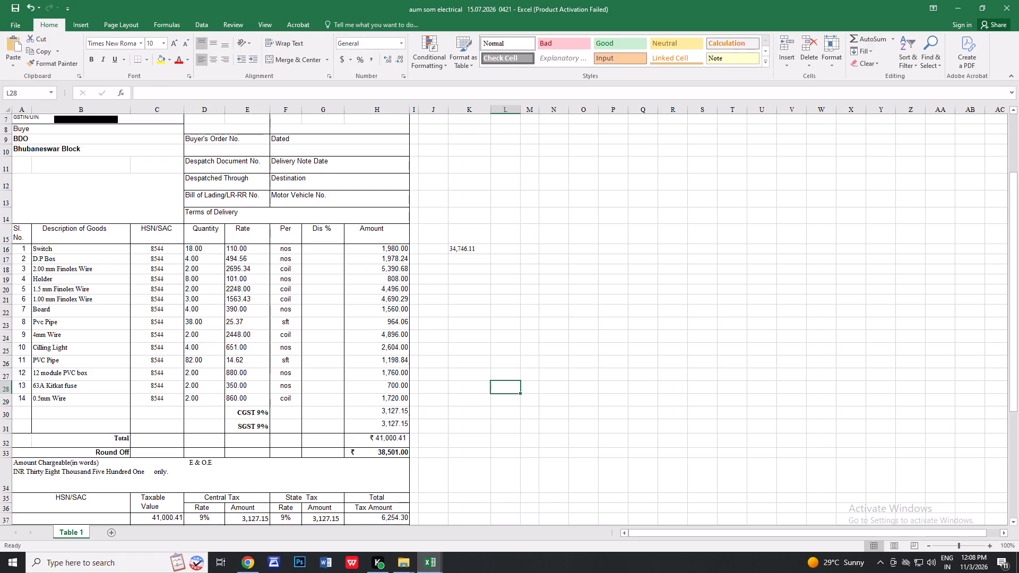
Set the Round Off amount to 41000.
click(390, 455)
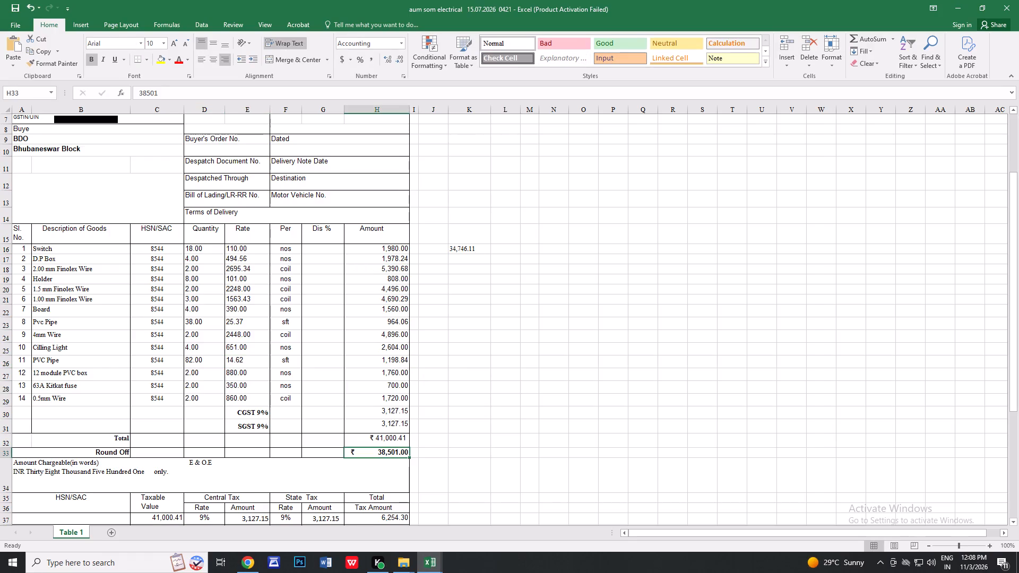
text(41000)
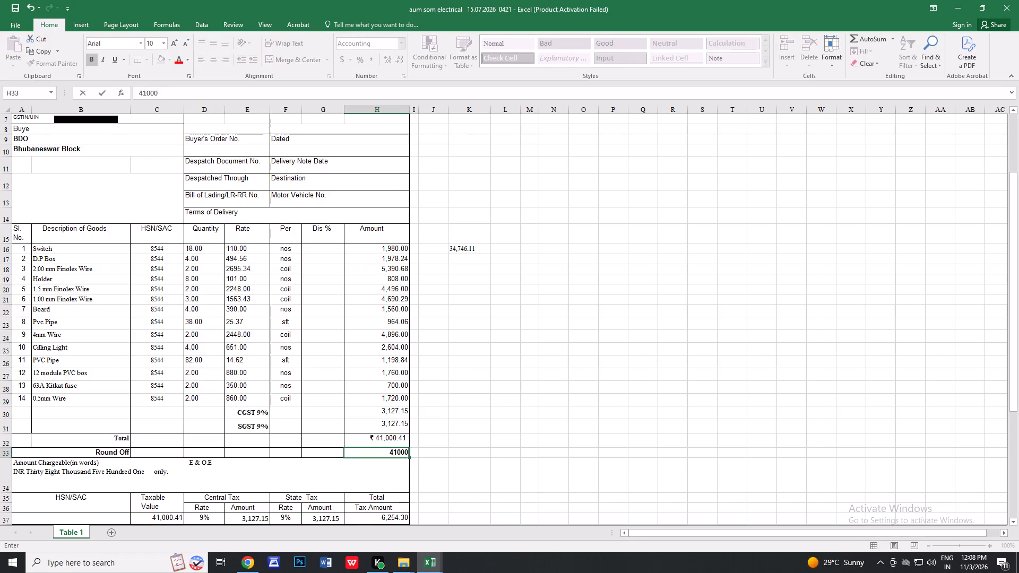
click(700, 306)
Replace "Thirty Eight" with "Fourty One" in the amount chargeable in words.
scroll(701, 306, down, 1)
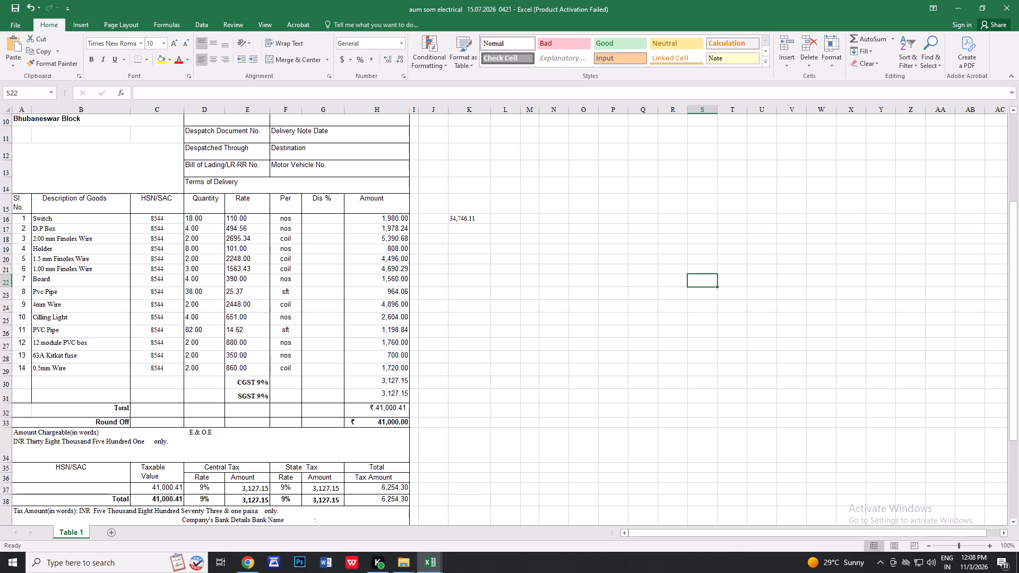
double_click(59, 444)
key(BackSpace)
key(BackSpace)
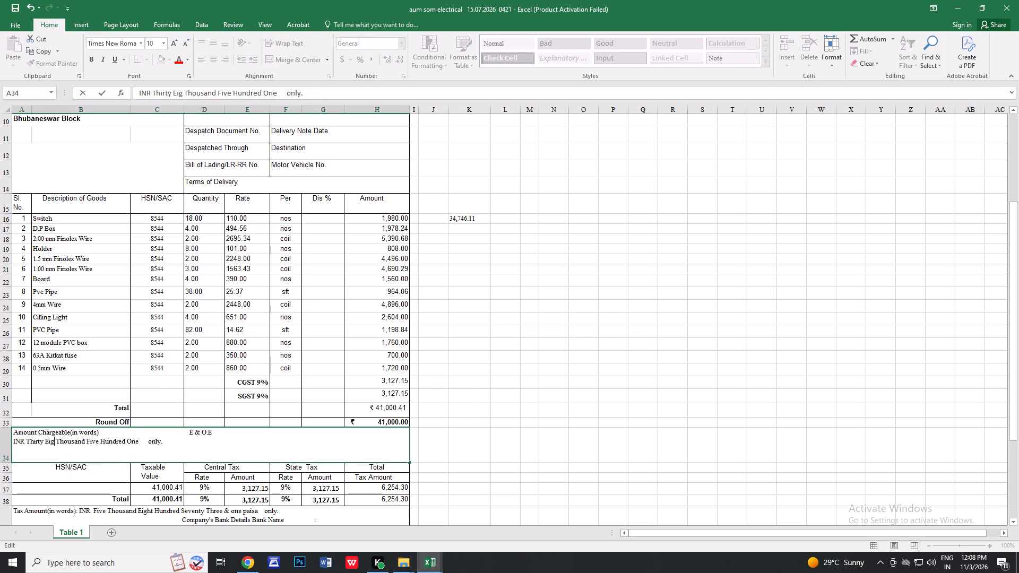
key(BackSpace)
key(BackSpace)
key(BackSpace)
key(BackSpace)
key(BackSpace)
key(BackSpace)
key(BackSpace)
key(BackSpace)
key(BackSpace)
key(BackSpace)
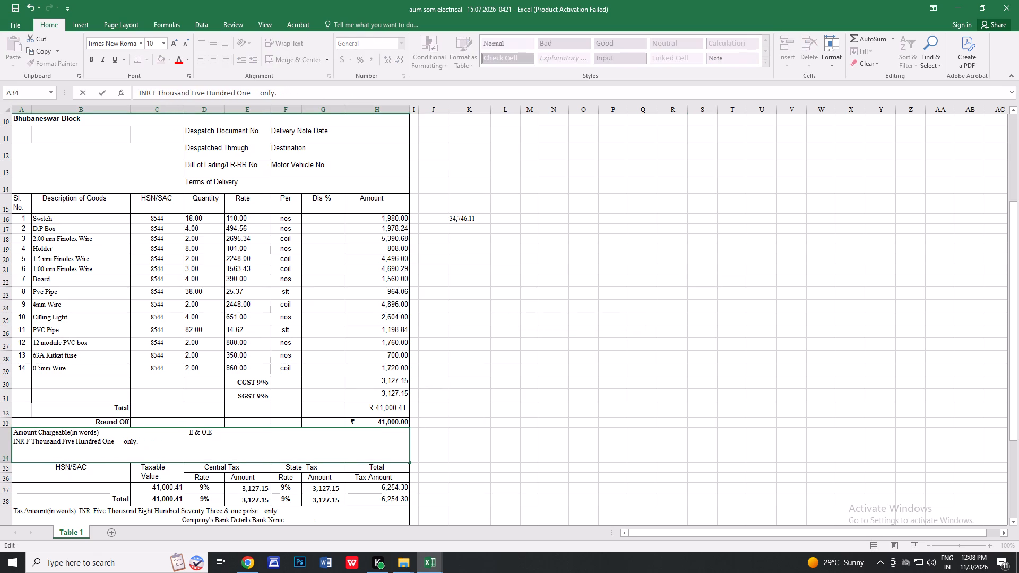
text(urteen)
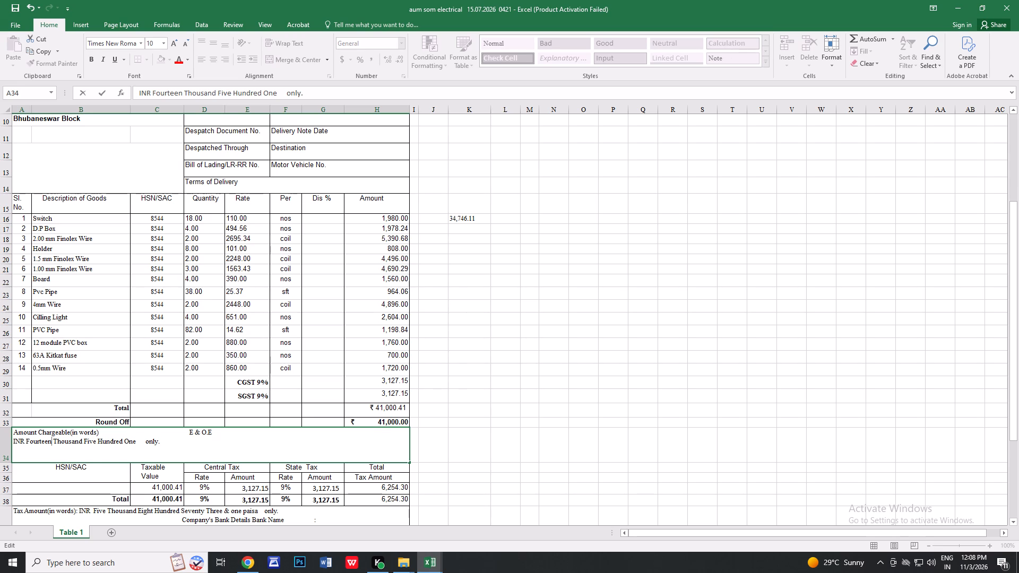
key(BackSpace)
key(BackSpace)
key(BackSpace)
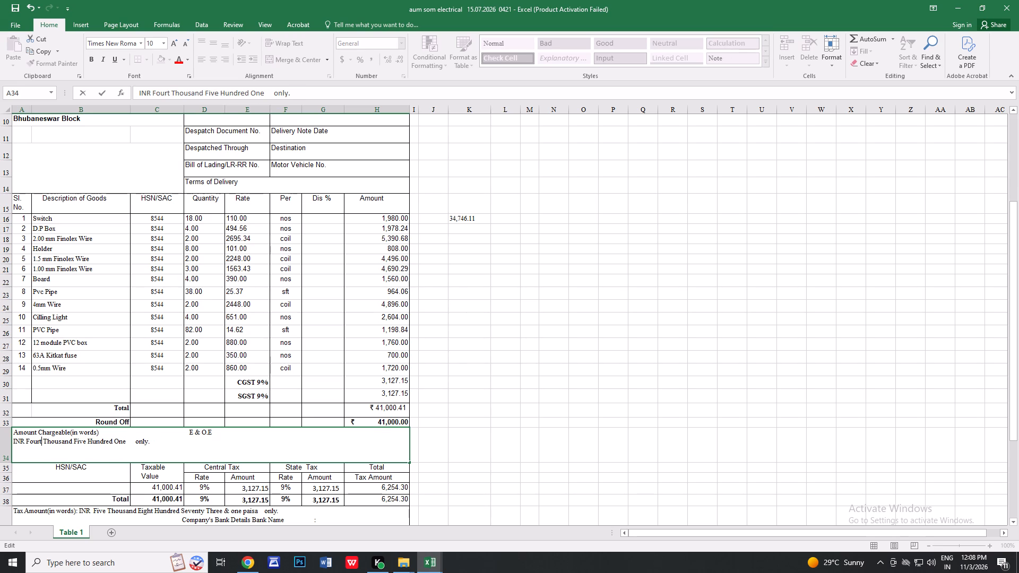
key(BackSpace)
text(ty)
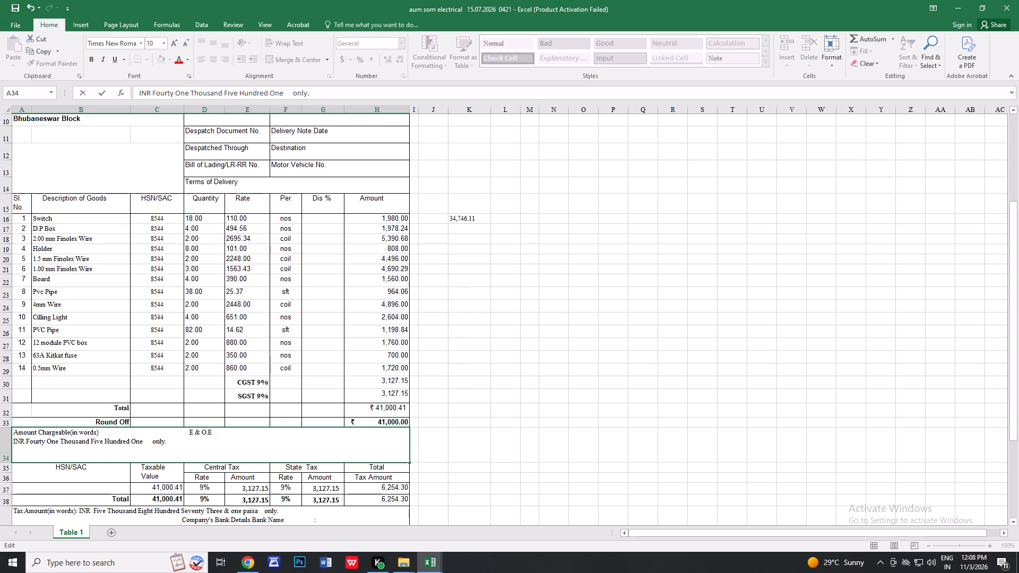
Delete "Five Hundred One" from the amount chargeable in words, leaving "INR Fourty One Thousand only.".
click(140, 442)
key(Right)
key(Right)
key(Right)
key(Right)
key(Right)
key(BackSpace)
key(BackSpace)
key(BackSpace)
key(BackSpace)
key(BackSpace)
key(BackSpace)
key(BackSpace)
key(BackSpace)
key(BackSpace)
key(BackSpace)
key(BackSpace)
key(BackSpace)
key(BackSpace)
key(BackSpace)
key(BackSpace)
key(BackSpace)
key(BackSpace)
key(BackSpace)
key(BackSpace)
key(BackSpace)
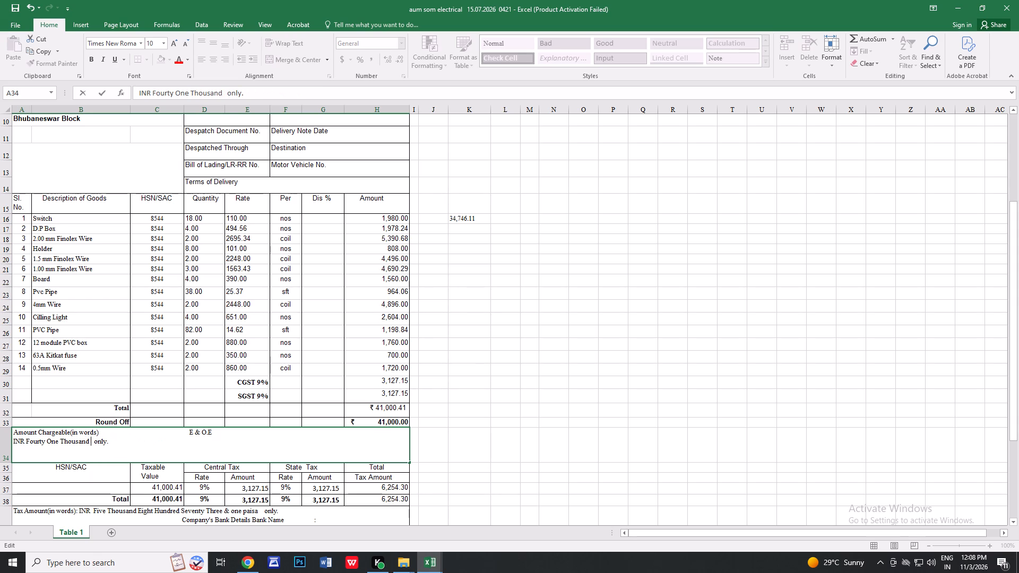
click(605, 356)
Change the invoice date in the header to 24.08.2026.
scroll(601, 353, up, 4)
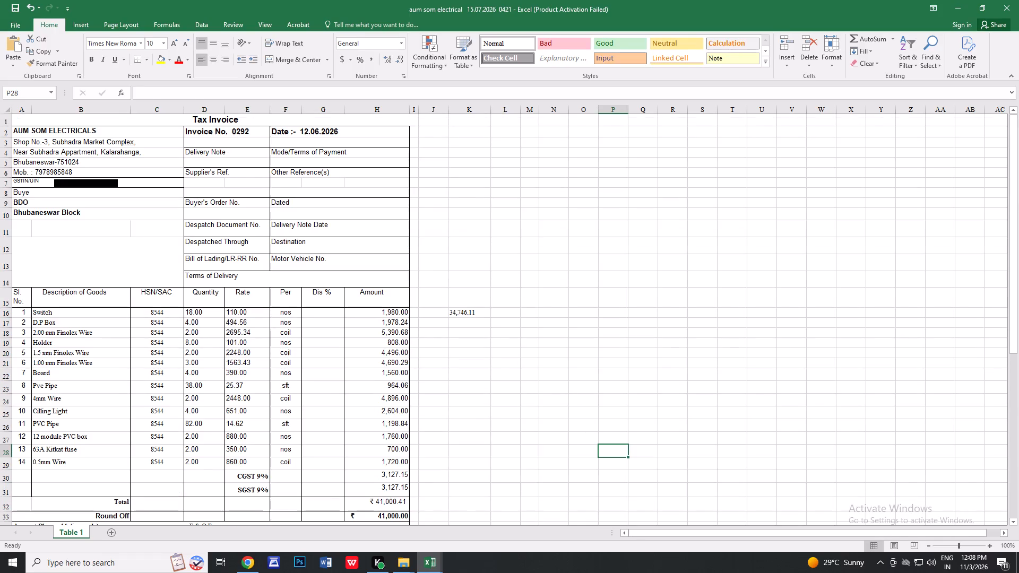
click(318, 133)
double_click(310, 131)
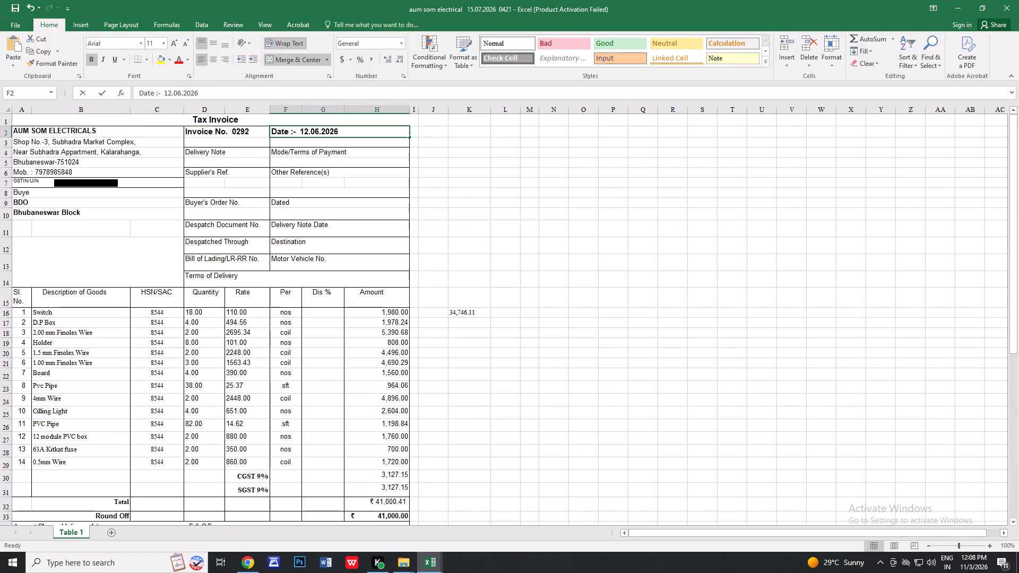
key(Left)
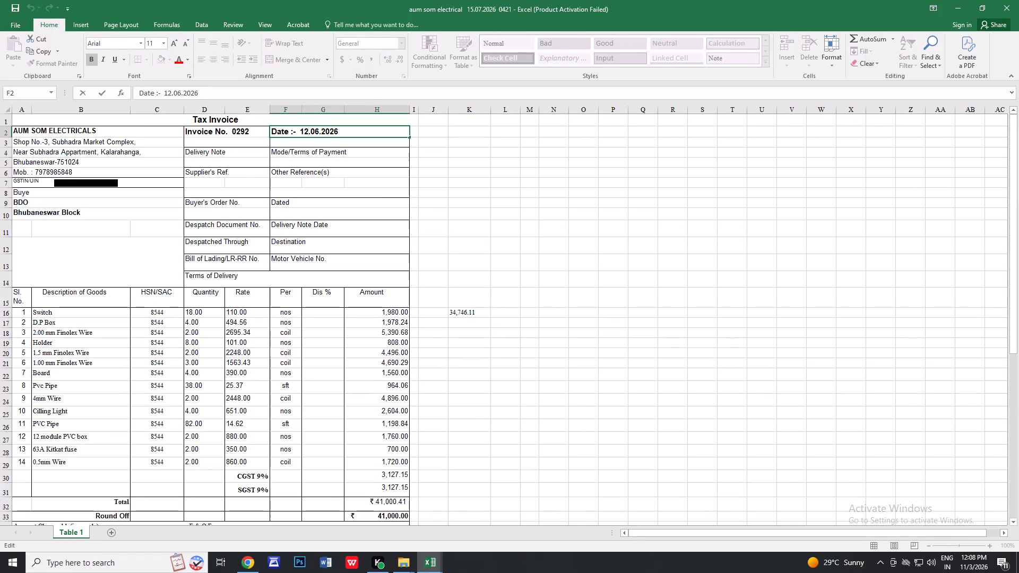
key(BackSpace)
key(BackSpace)
text(245)
key(Right)
key(Right)
key(Right)
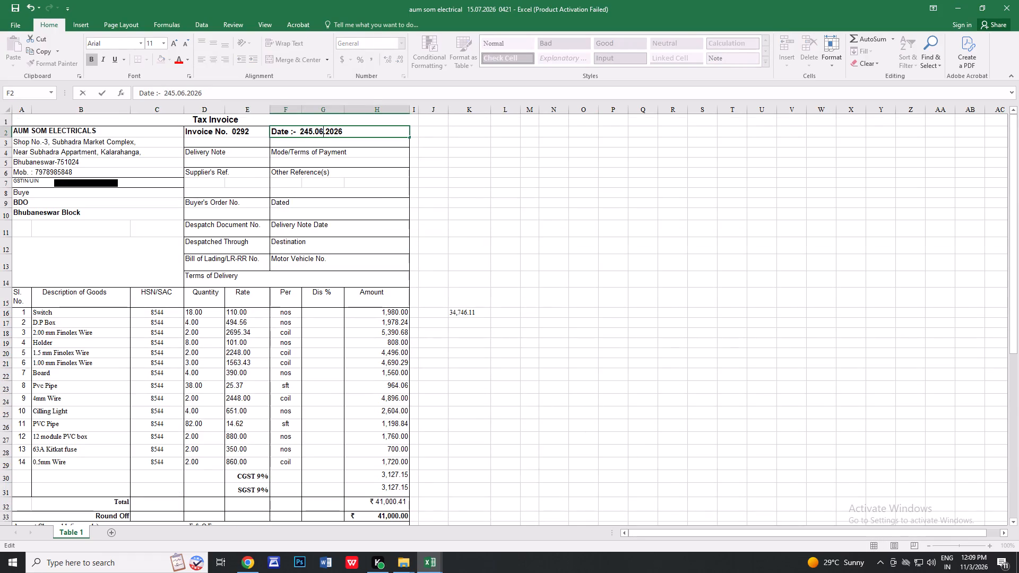
key(Left)
key(Left)
key(Left)
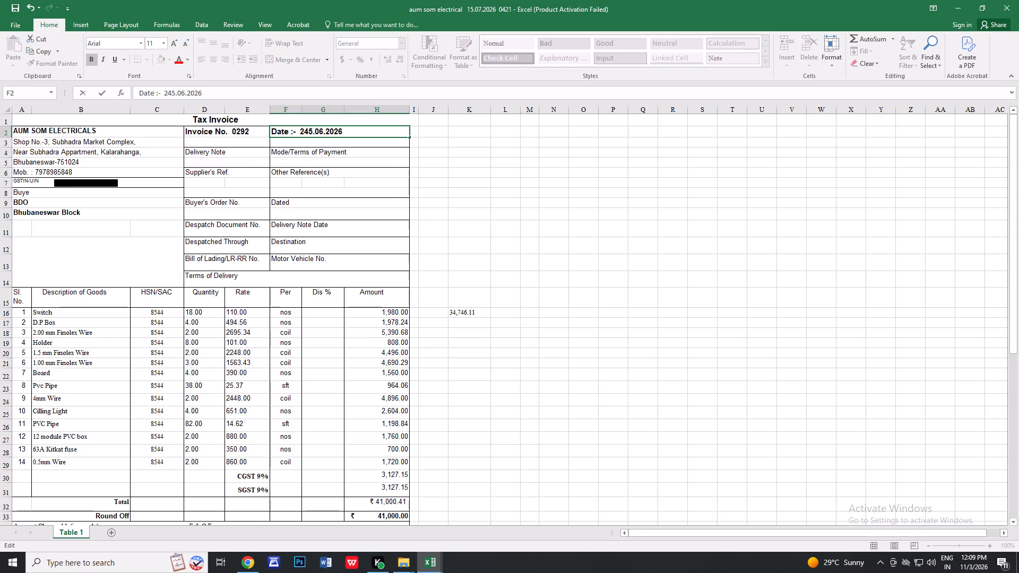
key(BackSpace)
key(Right)
key(Right)
key(Right)
key(BackSpace)
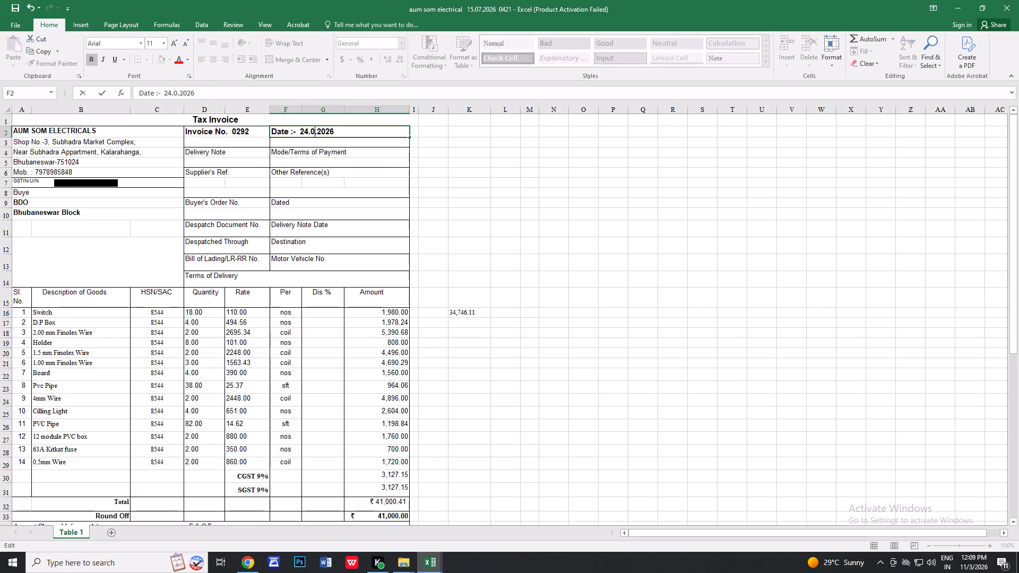
key(8)
click(558, 143)
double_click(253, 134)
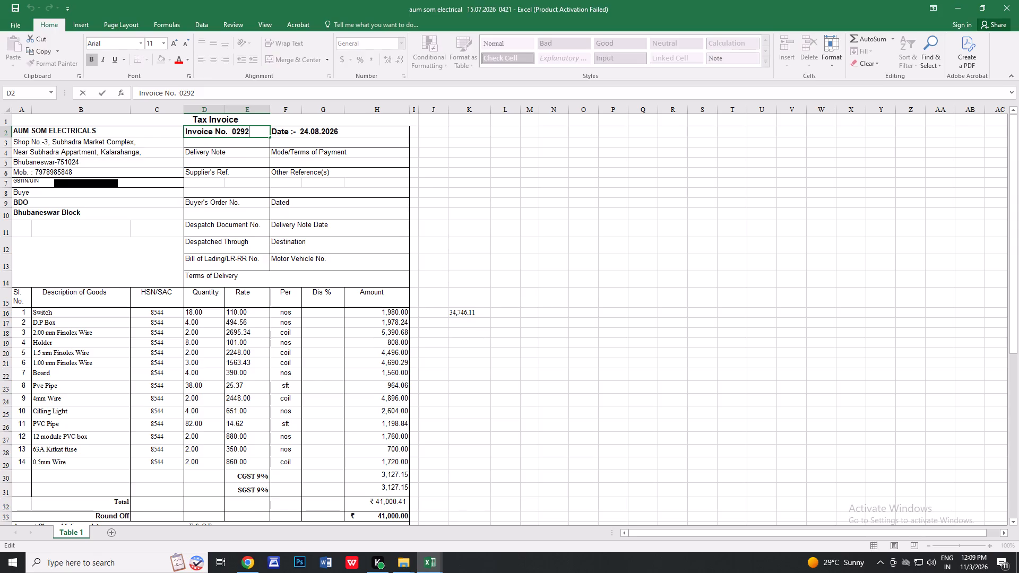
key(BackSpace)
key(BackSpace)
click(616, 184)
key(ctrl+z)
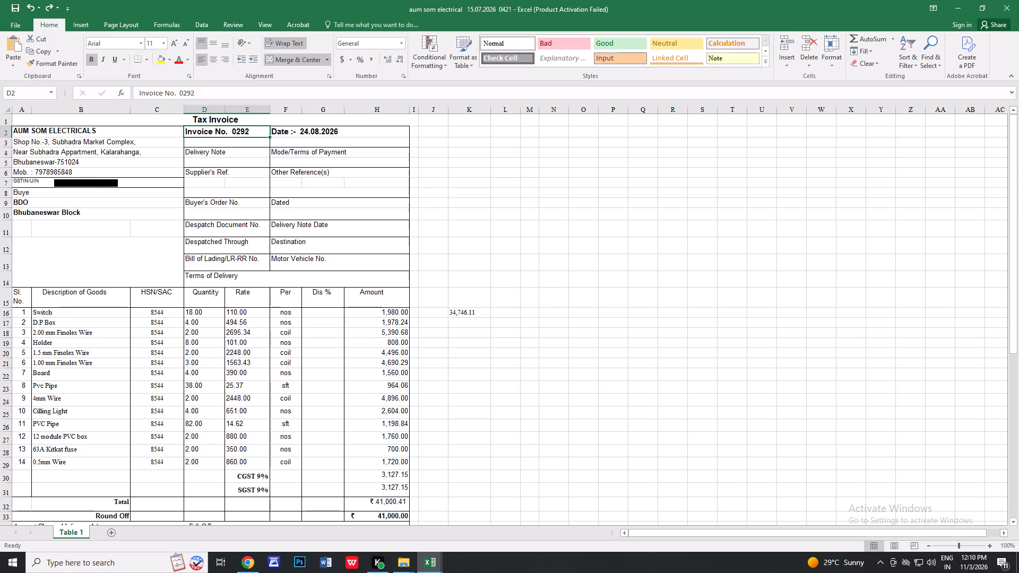
Change the invoice number in the header to 0611.
click(204, 97)
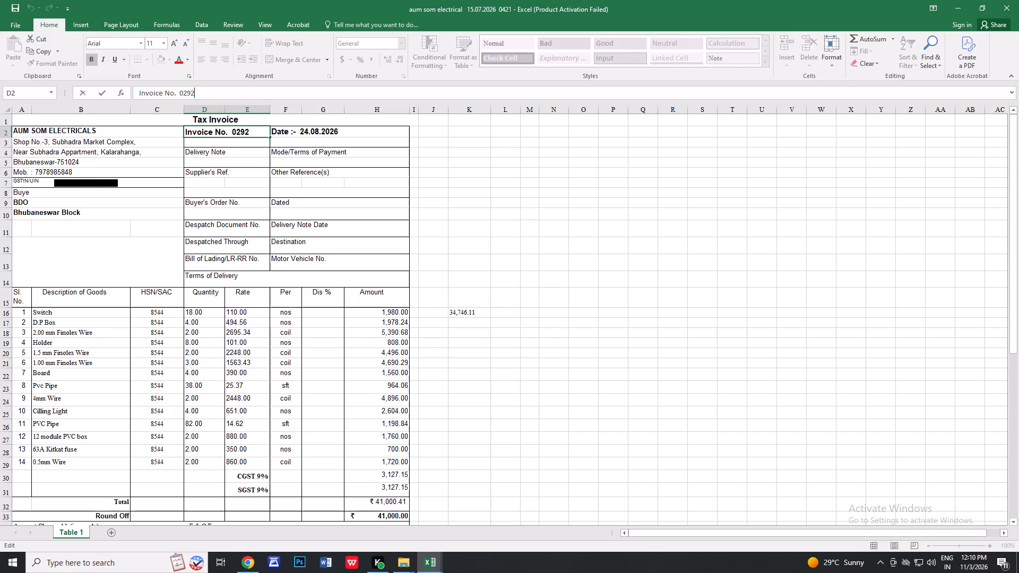
key(BackSpace)
key(BackSpace)
key(BackSpace)
text(611)
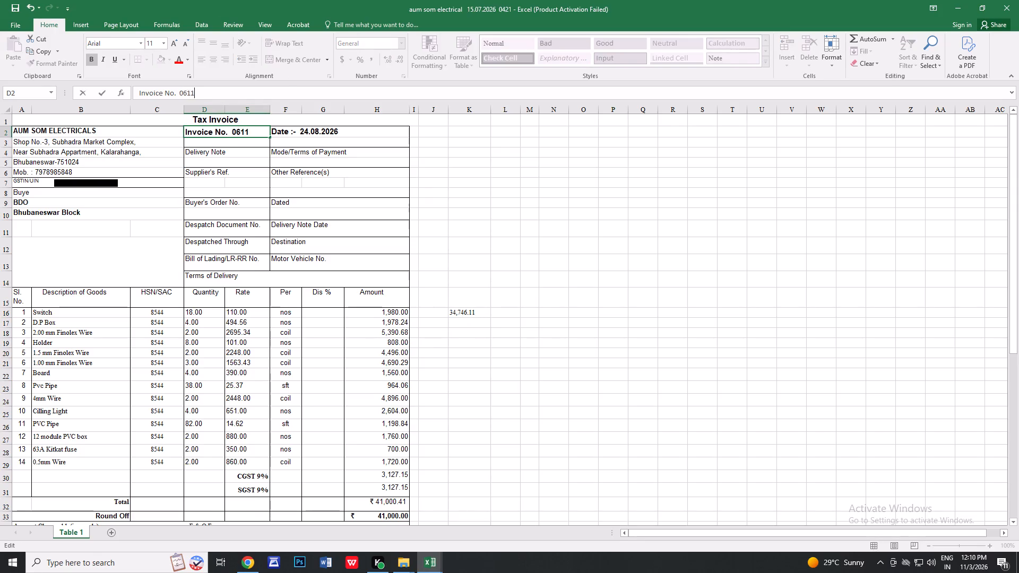
click(590, 159)
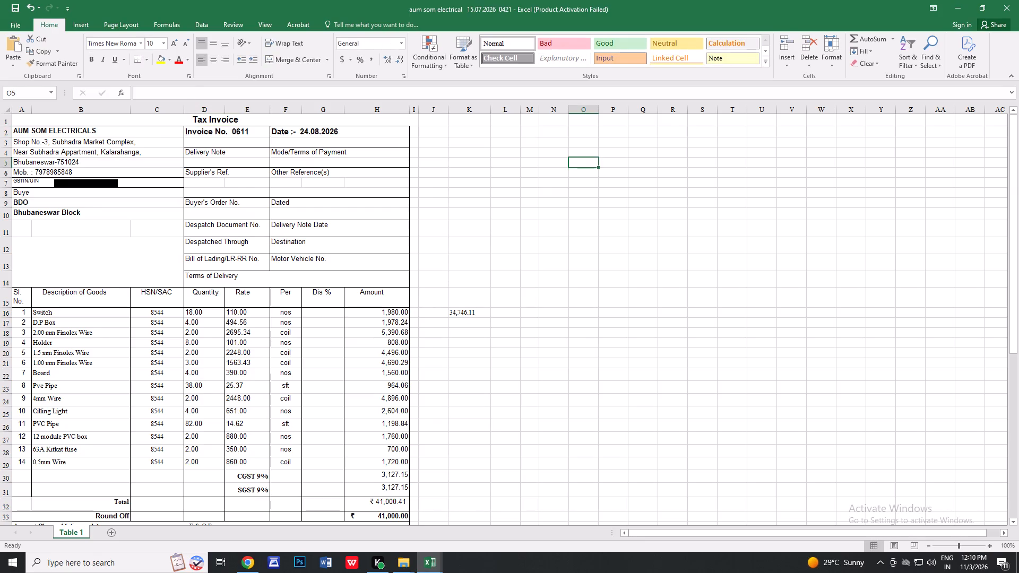
Replace "Five" with "Six" in the tax amount in words below the tax table.
scroll(576, 197, down, 1)
scroll(530, 259, down, 2)
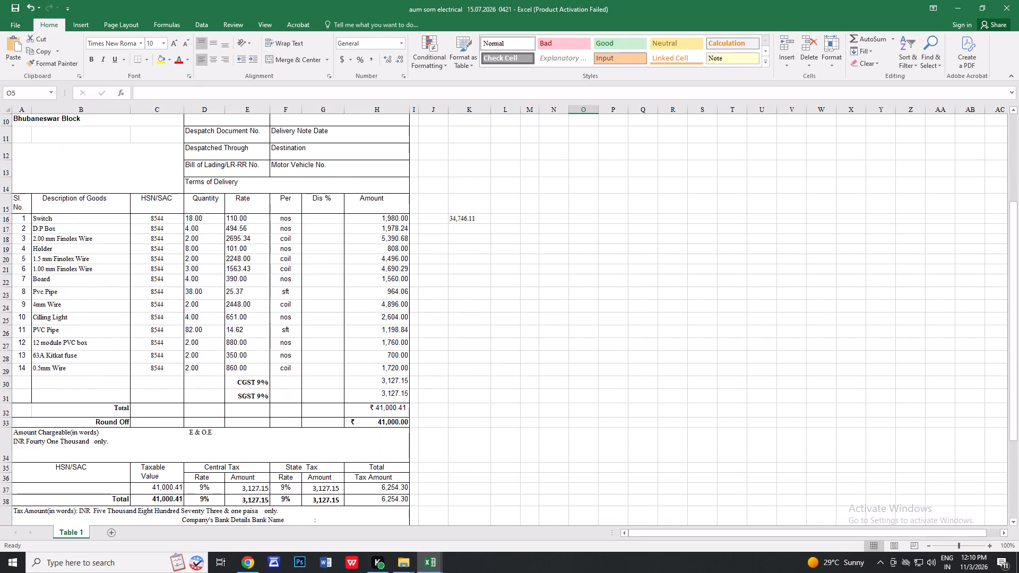
scroll(618, 218, down, 3)
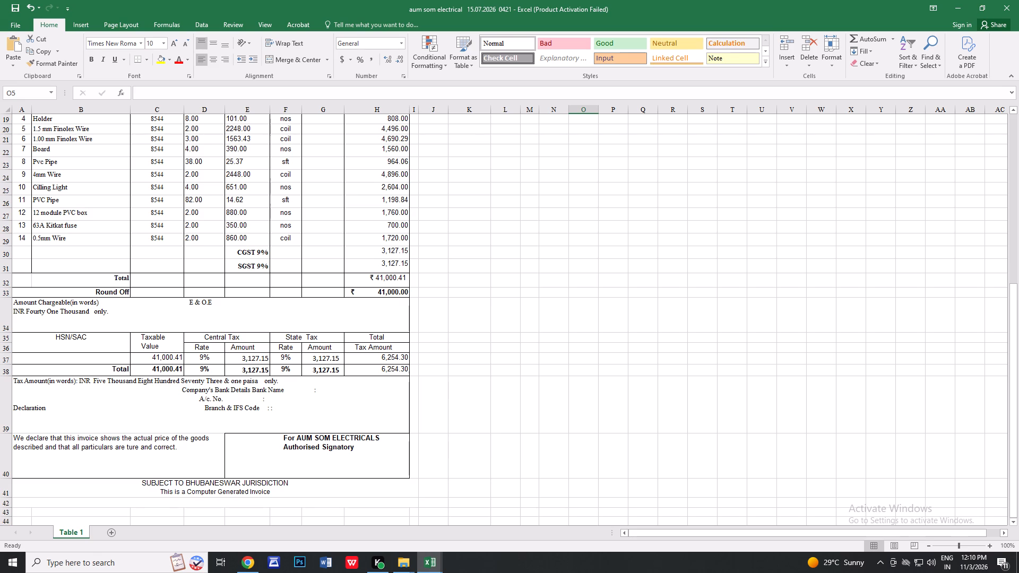
click(104, 383)
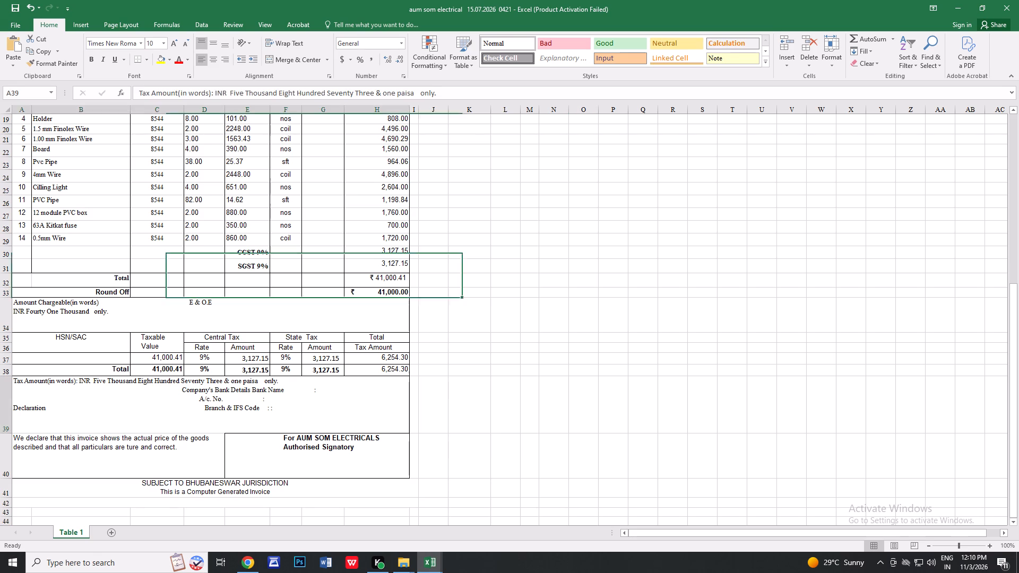
double_click(105, 384)
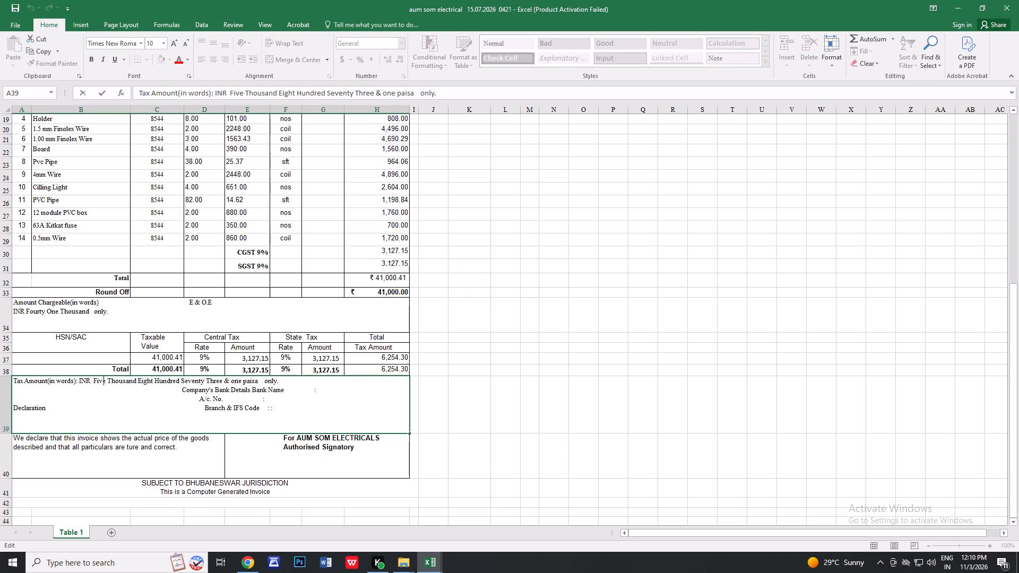
key(Right)
key(Print)
key(BackSpace)
key(BackSpace)
key(BackSpace)
key(BackSpace)
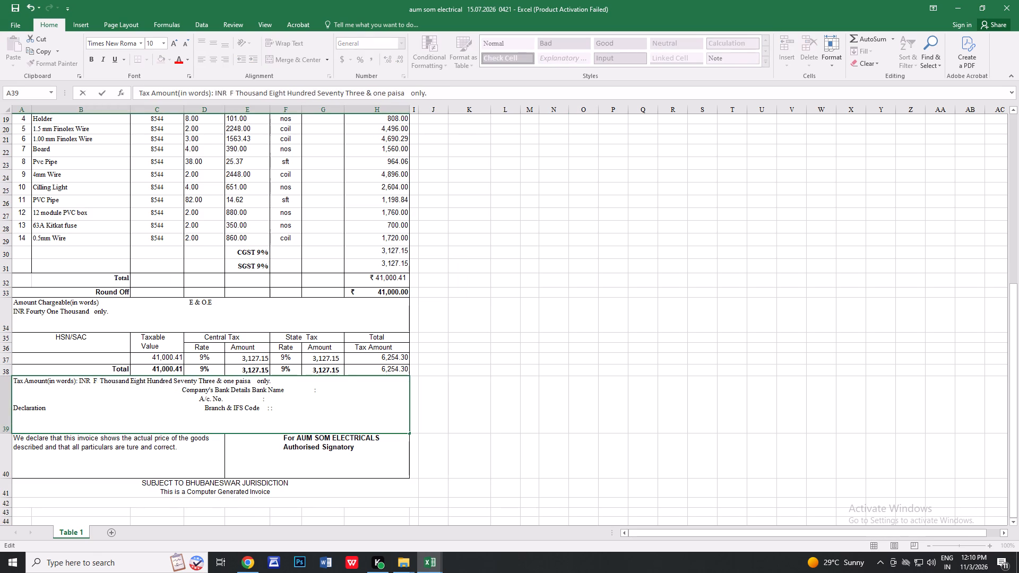
key(Right)
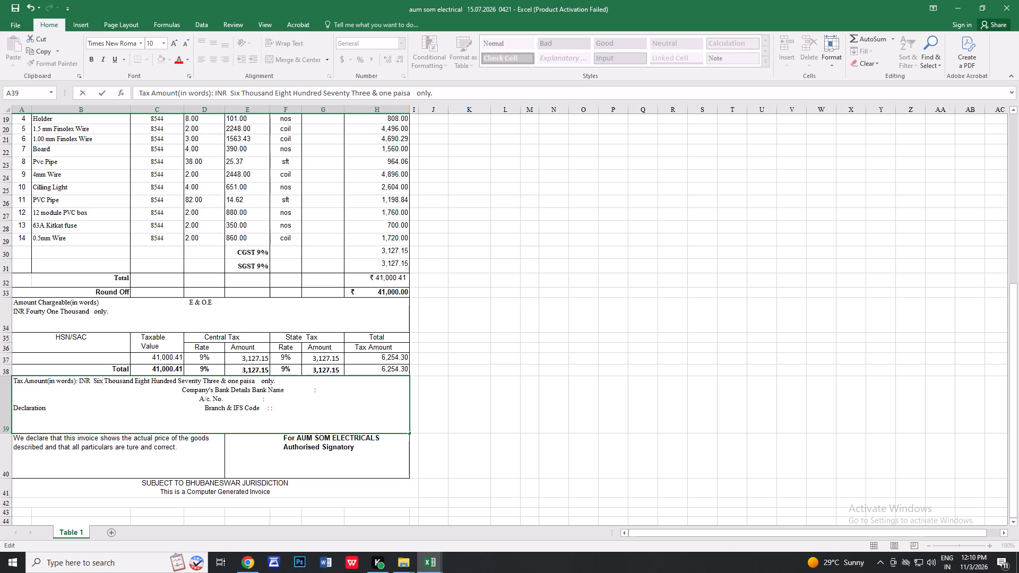
Replace "Eight" with "Two" before "Hundred" in the tax amount in words.
key(Right)
key(Right)
key(Right)
key(Right)
key(Right)
key(Right)
key(Right)
key(Right)
key(Right)
key(Right)
key(Right)
key(Right)
key(Right)
key(Right)
key(BackSpace)
key(BackSpace)
key(BackSpace)
key(BackSpace)
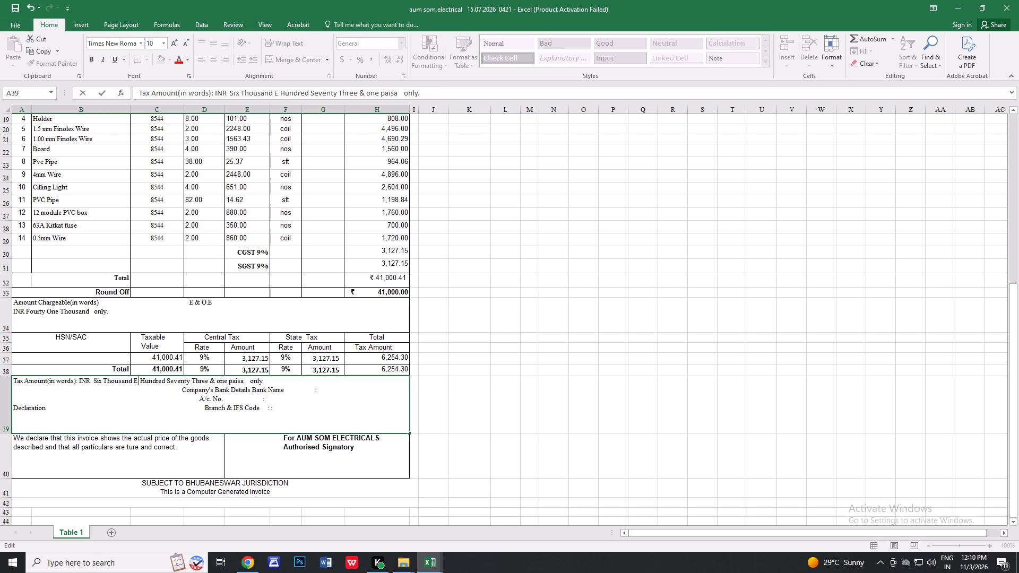
key(BackSpace)
text(wo)
Replace "Seventy Three" with "Fifty Four" in the tax amount in words.
key(Right)
key(Right)
key(Right)
key(Right)
key(Right)
key(Right)
key(Right)
key(Right)
key(Right)
key(Right)
key(Right)
key(Right)
key(Right)
key(Right)
key(Right)
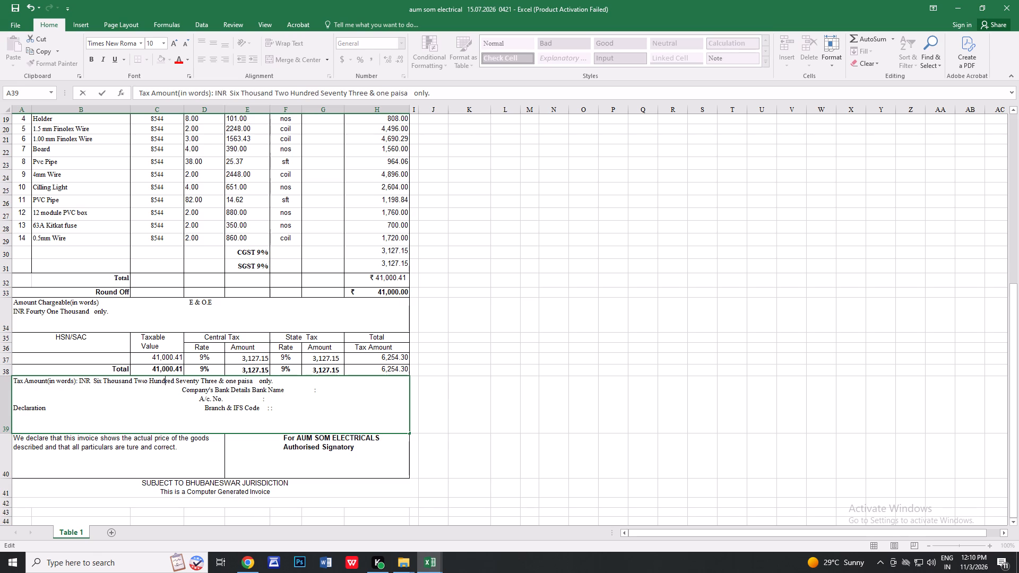
key(Right)
key(Right)
key(Right)
key(Right)
key(Right)
key(Right)
key(Right)
key(BackSpace)
key(BackSpace)
key(BackSpace)
key(BackSpace)
key(BackSpace)
key(BackSpace)
key(BackSpace)
key(BackSpace)
key(BackSpace)
key(BackSpace)
key(BackSpace)
key(BackSpace)
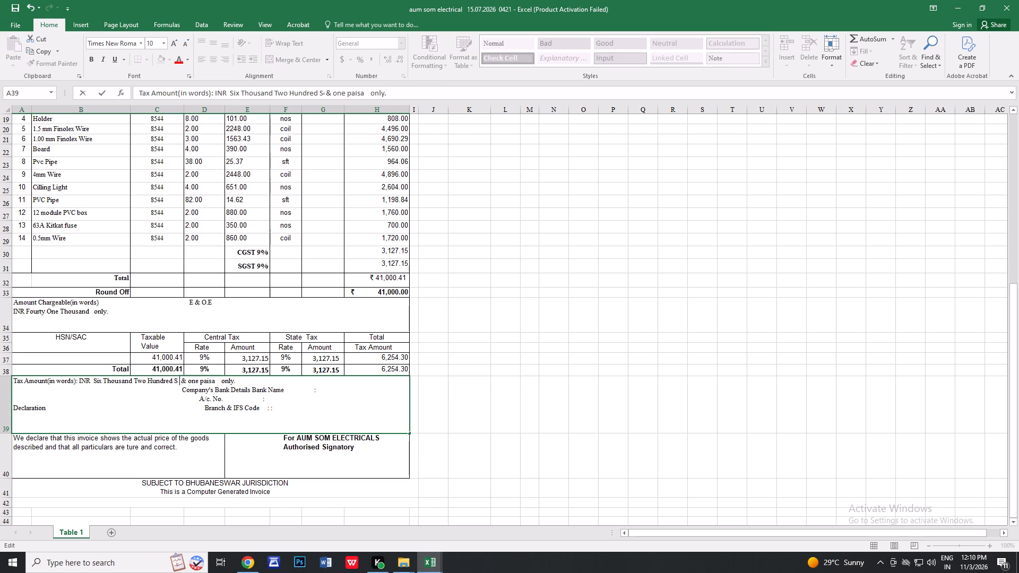
key(BackSpace)
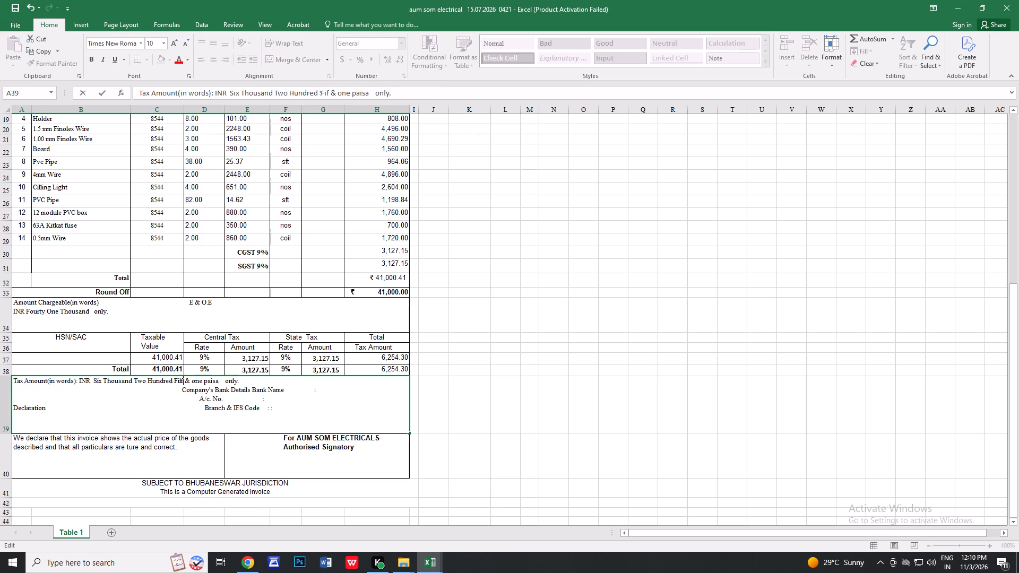
key(i)
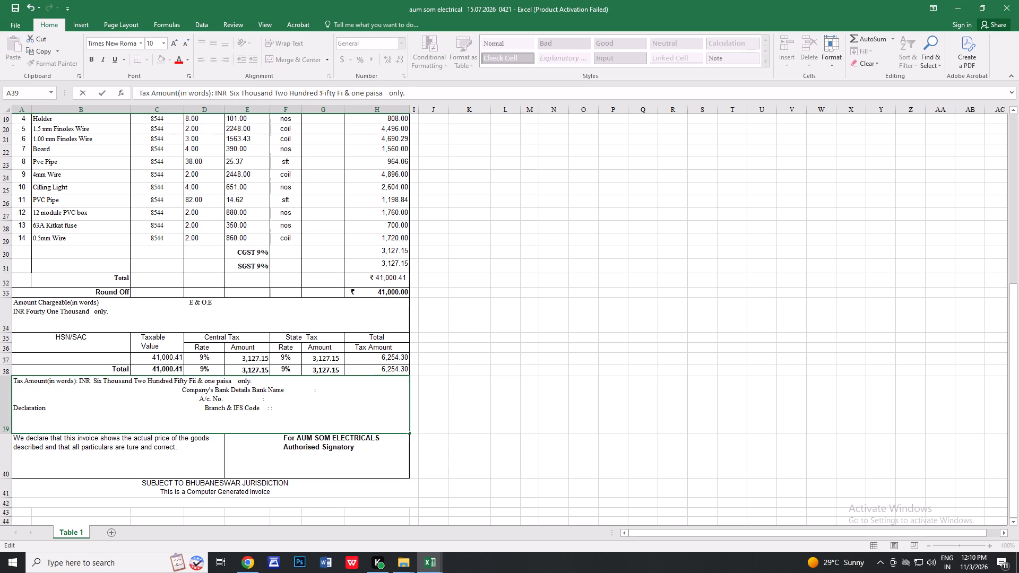
key(BackSpace)
key(o)
text(ur)
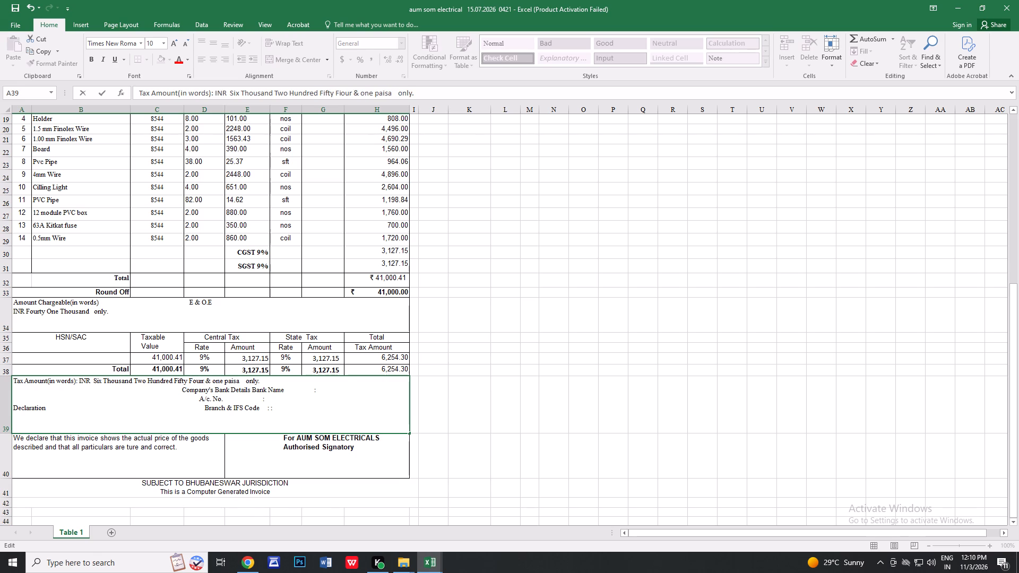
Replace "one" with "thirty" before "paisa" in the tax amount in words.
click(223, 380)
key(BackSpace)
key(BackSpace)
key(BackSpace)
text(tho)
key(BackSpace)
text(irty)
click(565, 346)
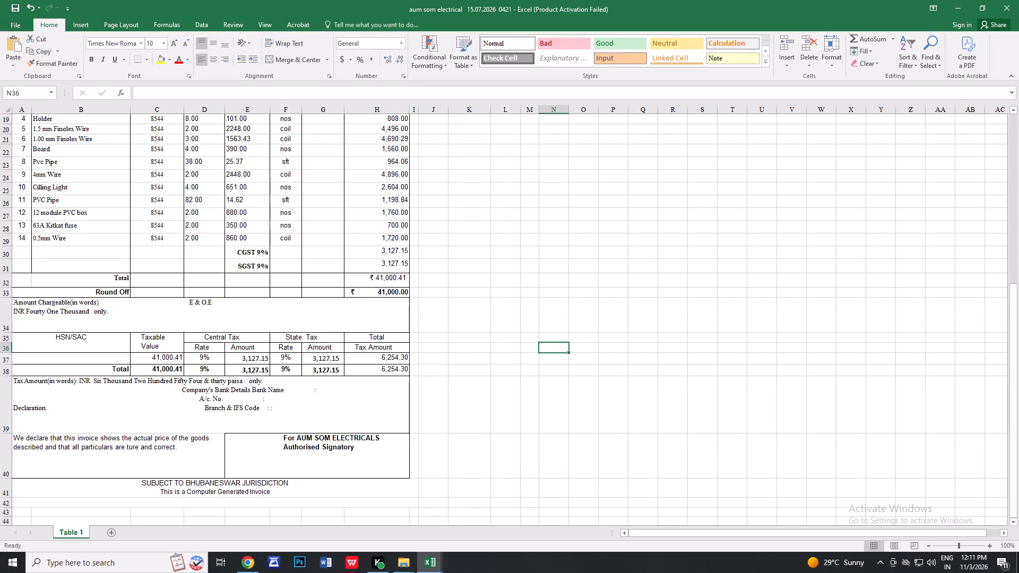
Open the print settings for the invoice and limit the page range to 1 to 1.
scroll(576, 334, up, 4)
key(ctrl+p)
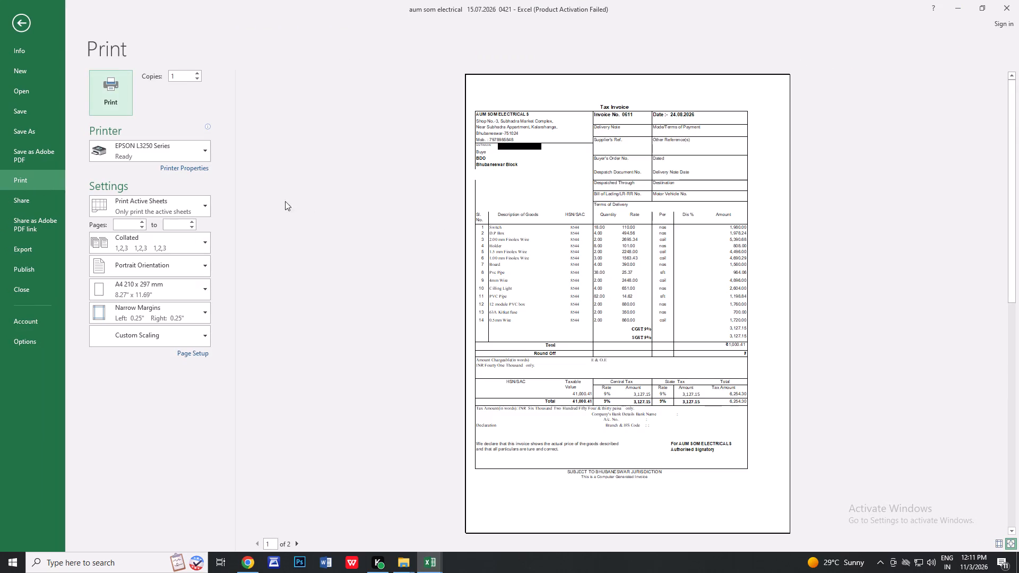
click(140, 220)
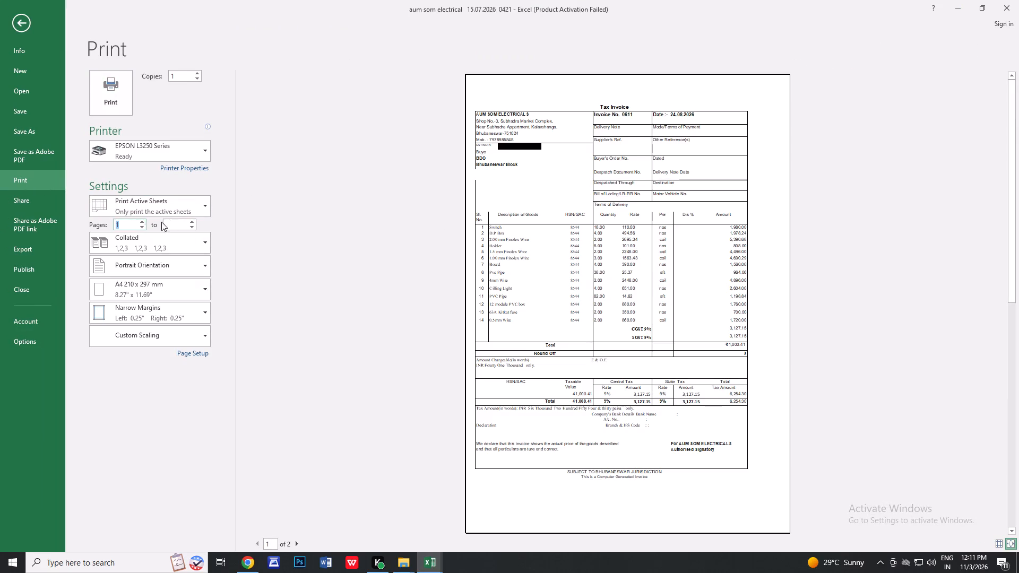
click(193, 219)
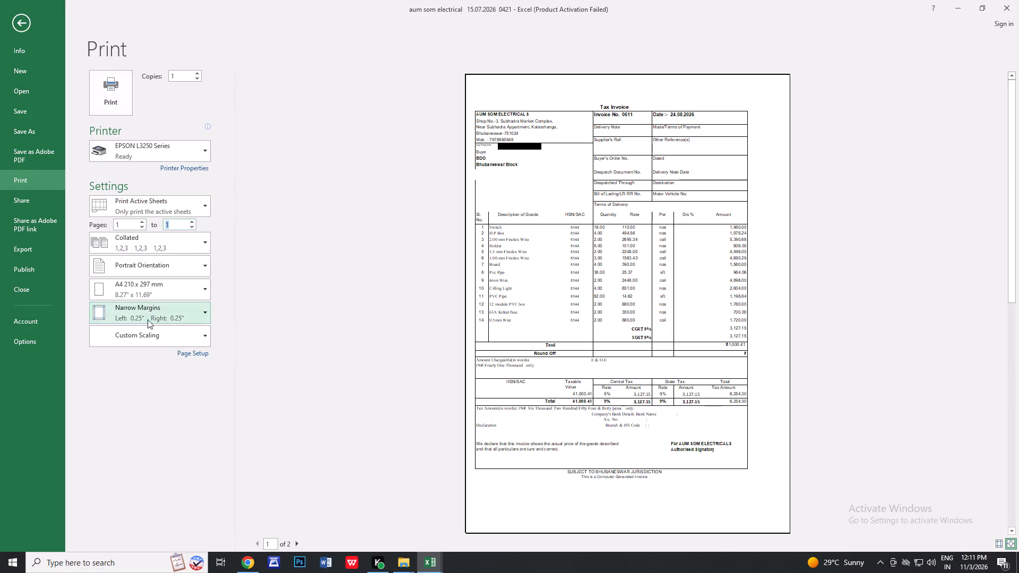
Set the page scaling of the printout to 82% of normal size in Page Setup.
click(189, 352)
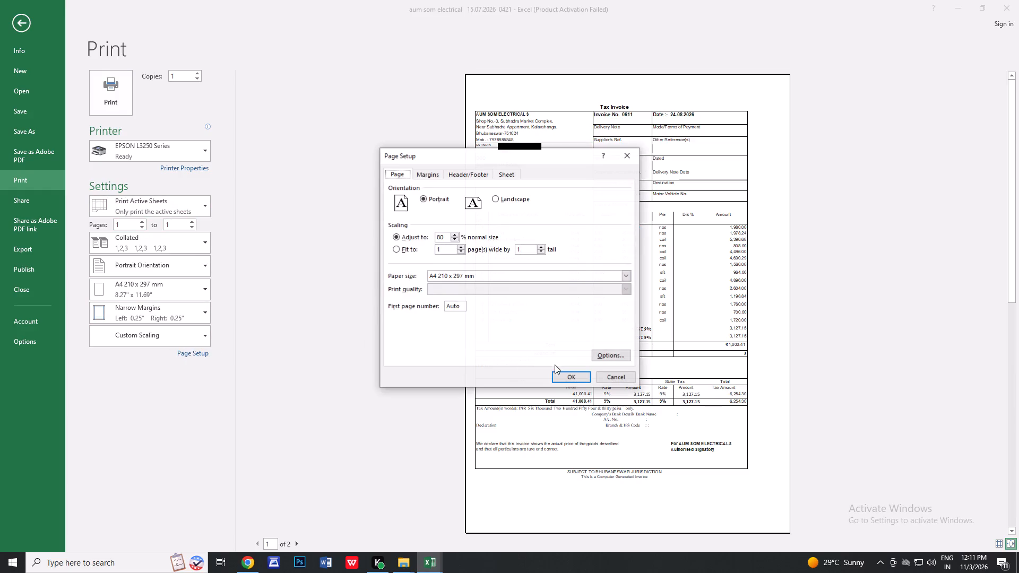
click(564, 379)
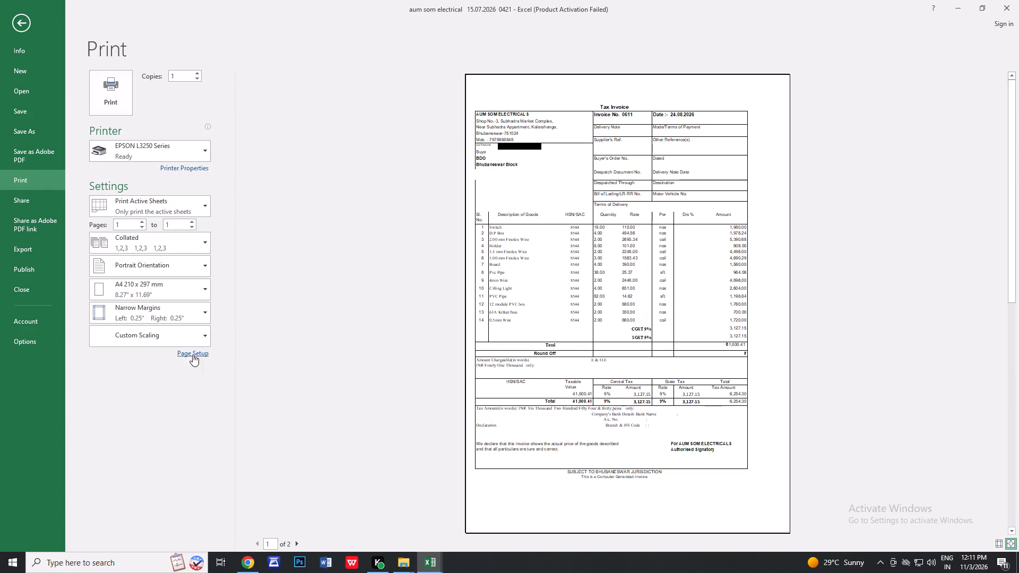
click(193, 354)
click(444, 236)
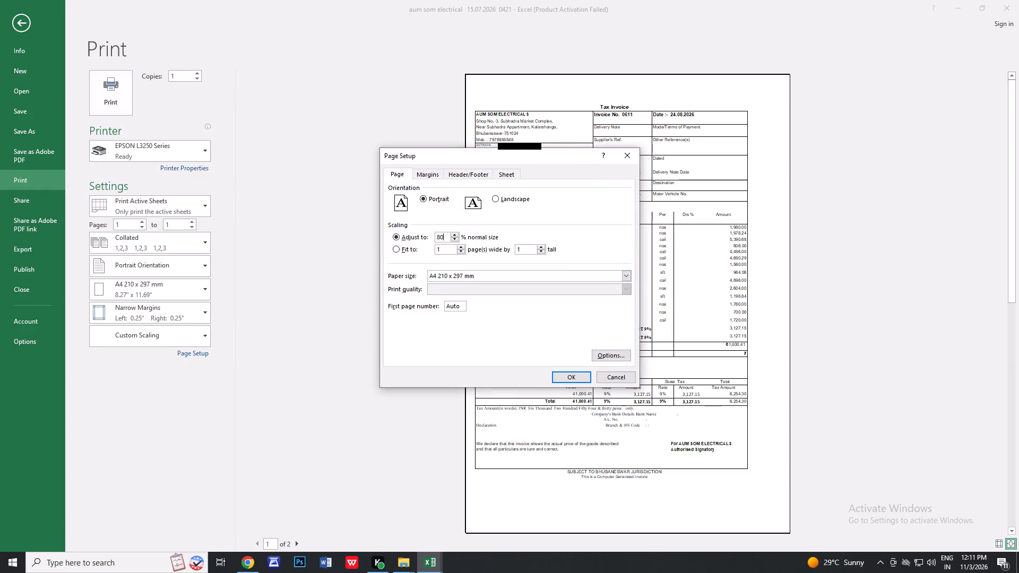
key(BackSpace)
key(2)
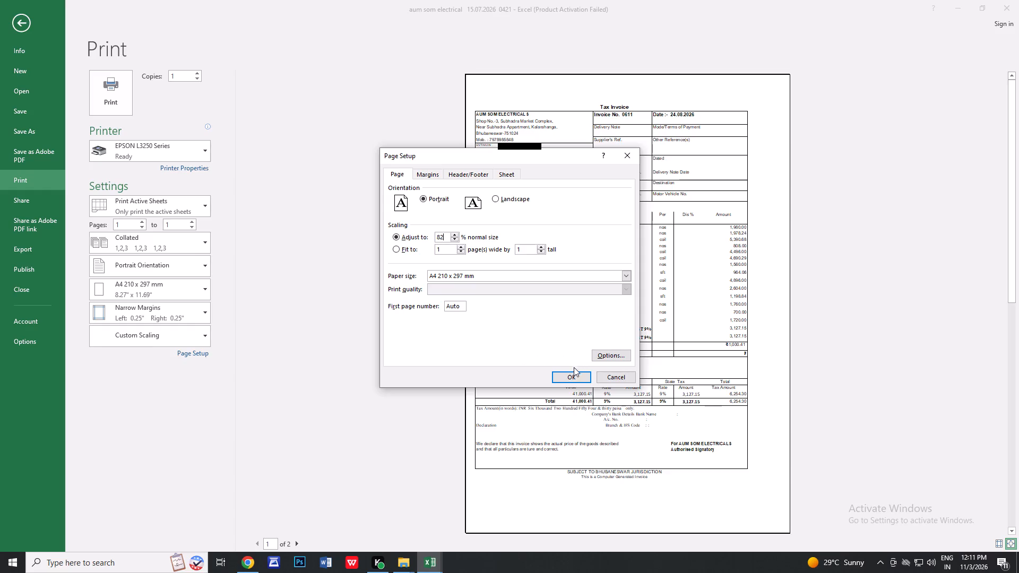
click(567, 376)
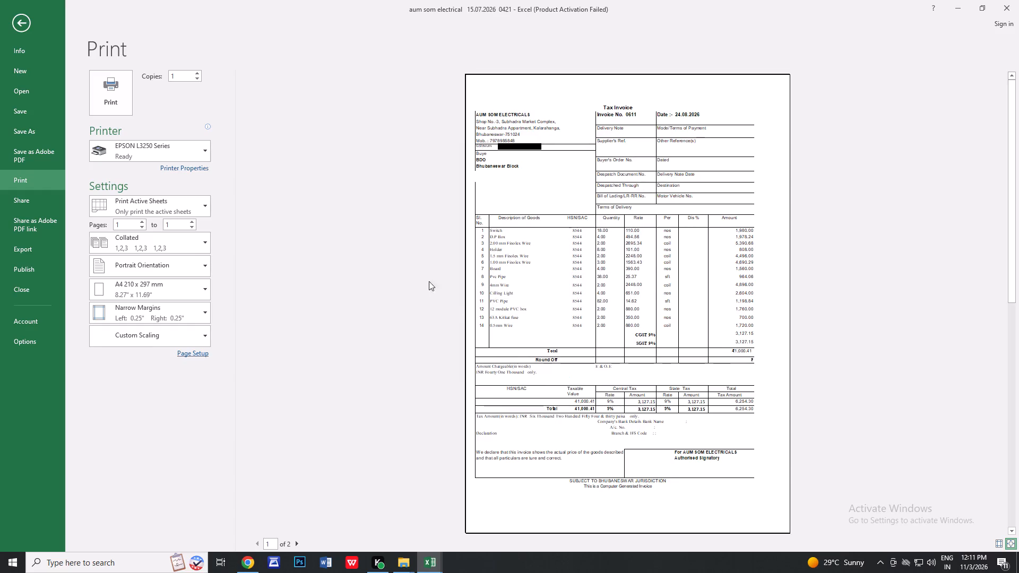
Lower the printout's page scaling by one increment in Page Setup.
click(189, 354)
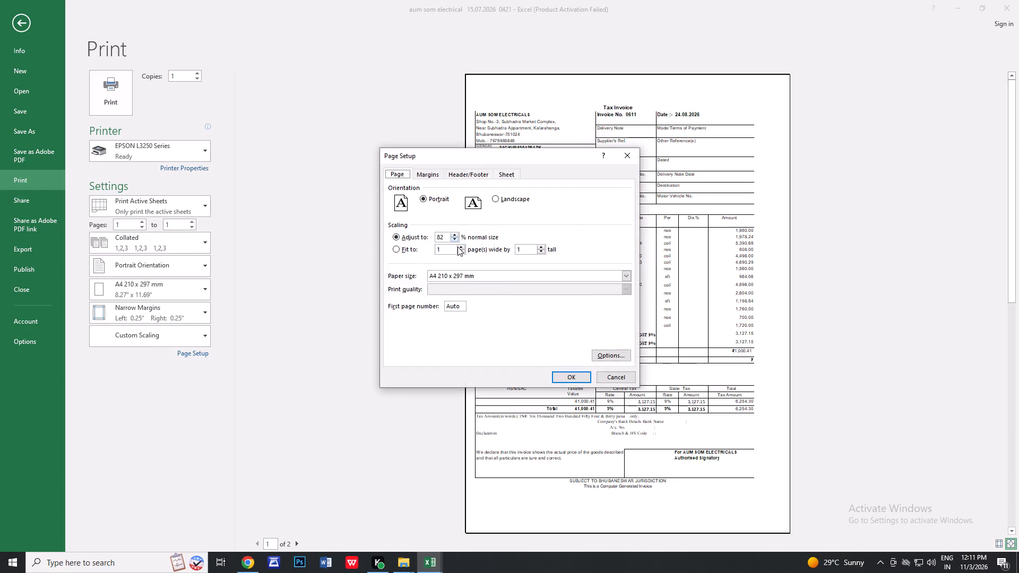
click(455, 238)
click(567, 375)
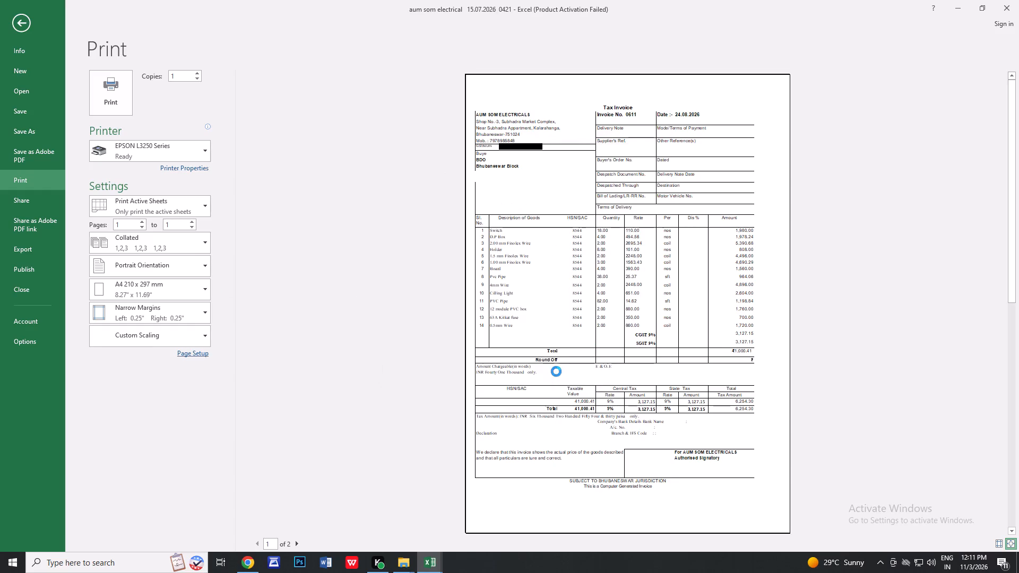
Print one copy of the invoice on the EPSON L3250 Series printer.
click(116, 90)
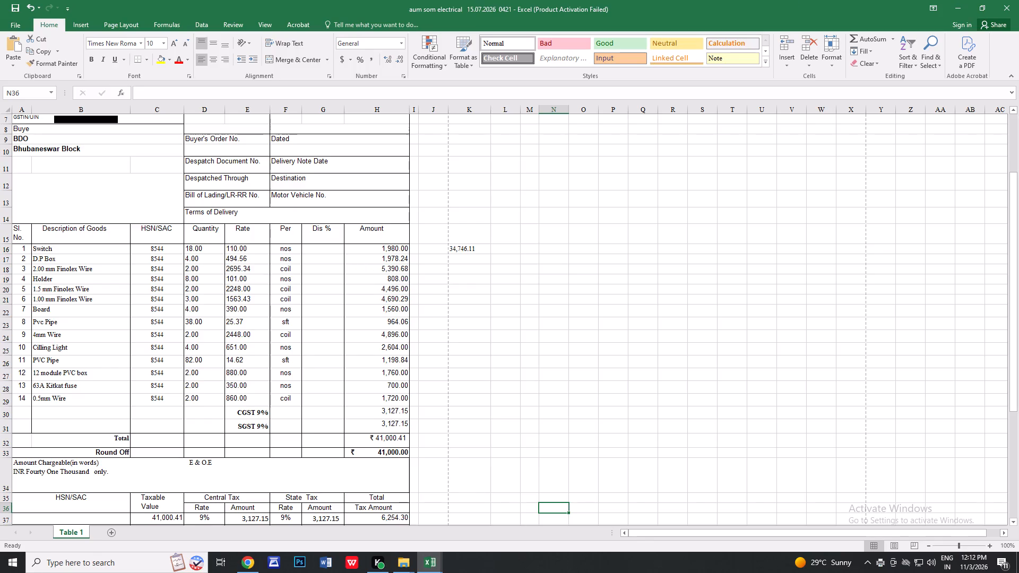
Change the invoice date in the header to 02.05.2026.
scroll(443, 99, up, 5)
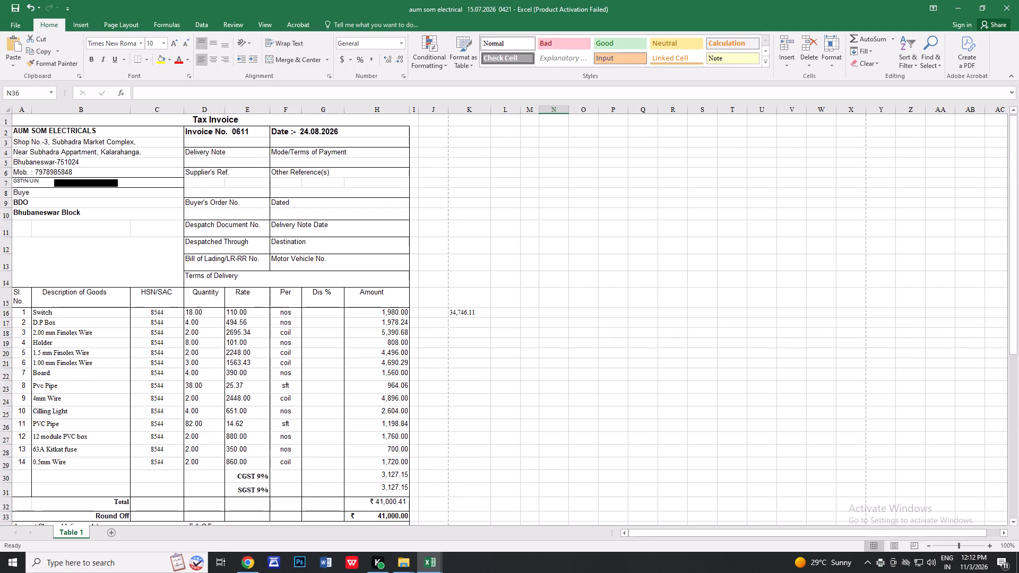
double_click(308, 131)
key(BackSpace)
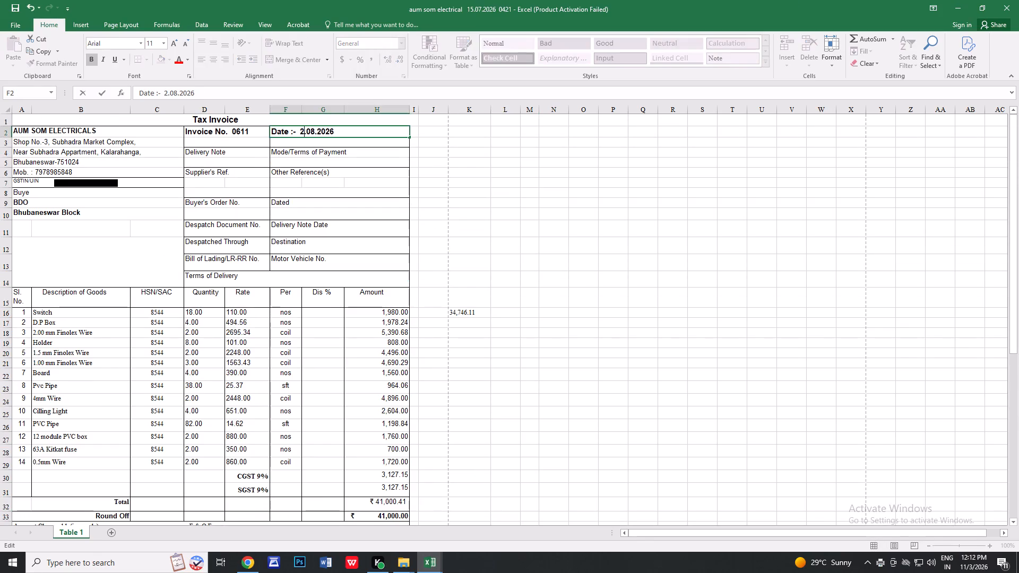
key(BackSpace)
text(02)
key(Right)
key(Right)
key(Right)
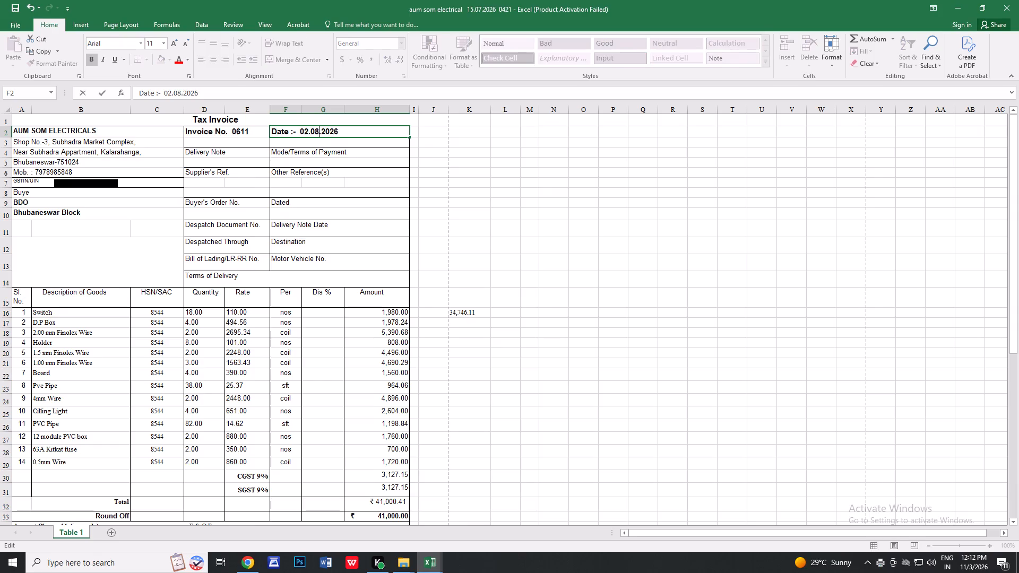
key(BackSpace)
key(5)
Open the invoice number in the header for editing.
double_click(251, 134)
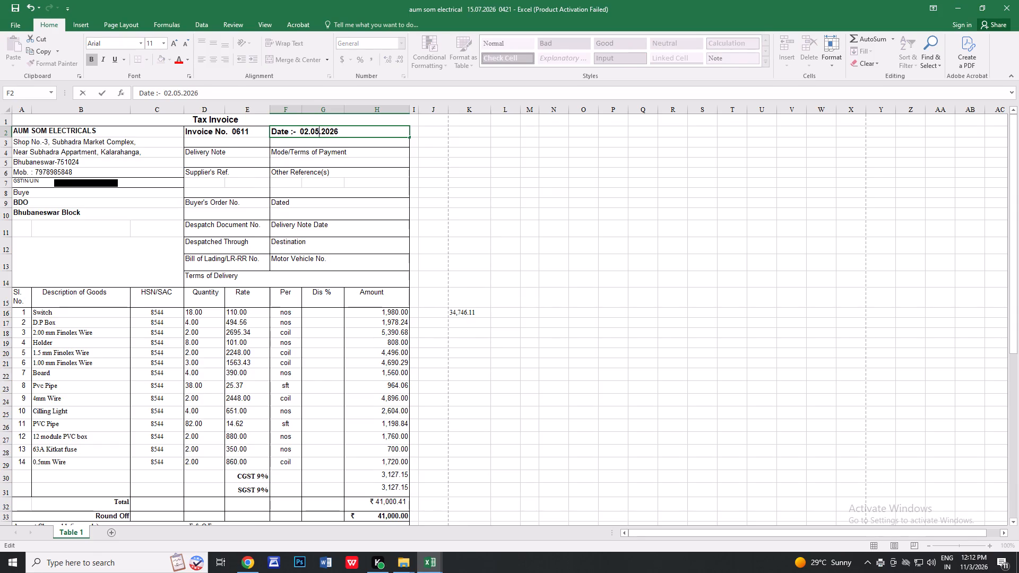
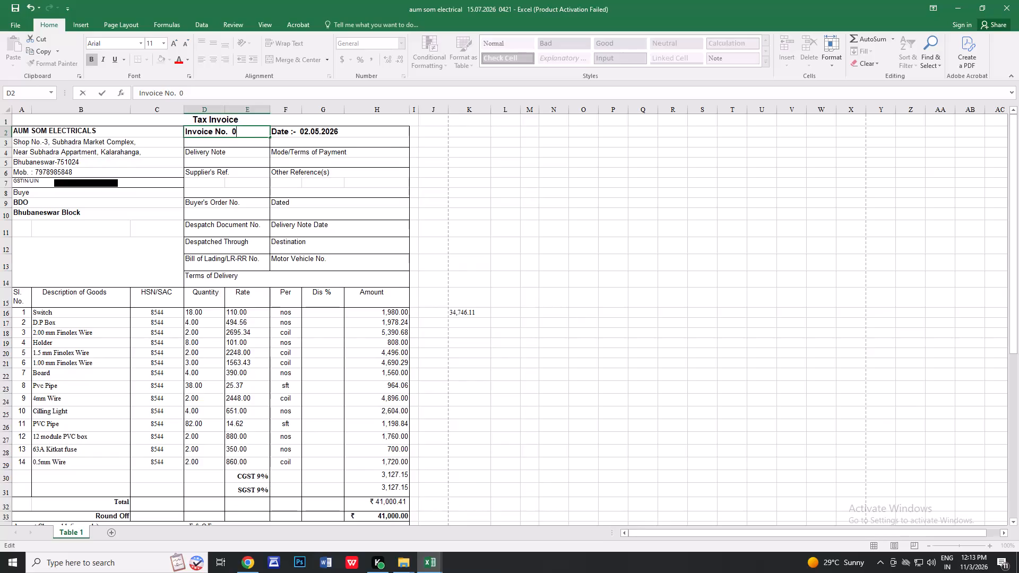
Set the invoice number in the header to 0137.
key(BackSpace)
text(0137)
click(598, 299)
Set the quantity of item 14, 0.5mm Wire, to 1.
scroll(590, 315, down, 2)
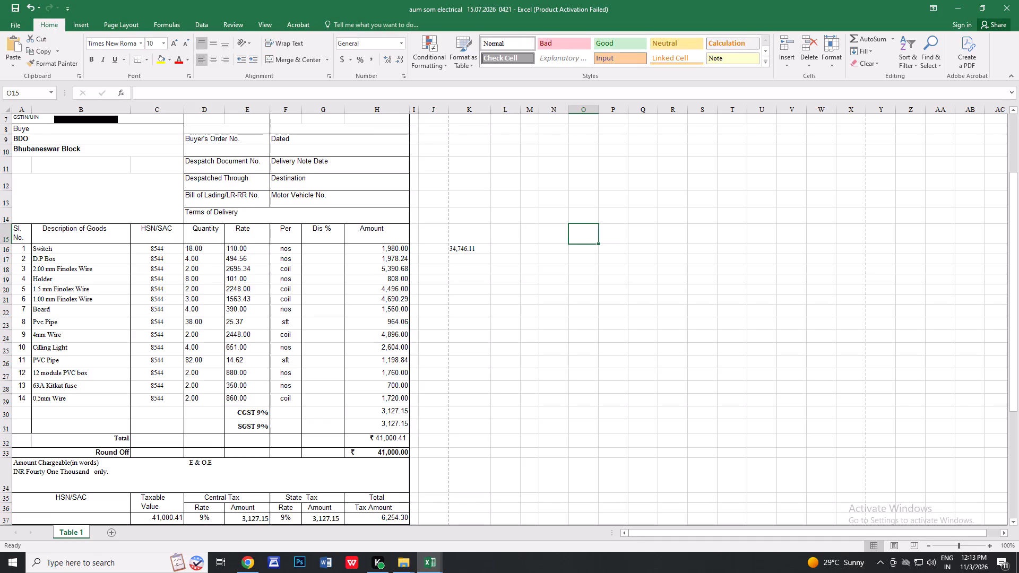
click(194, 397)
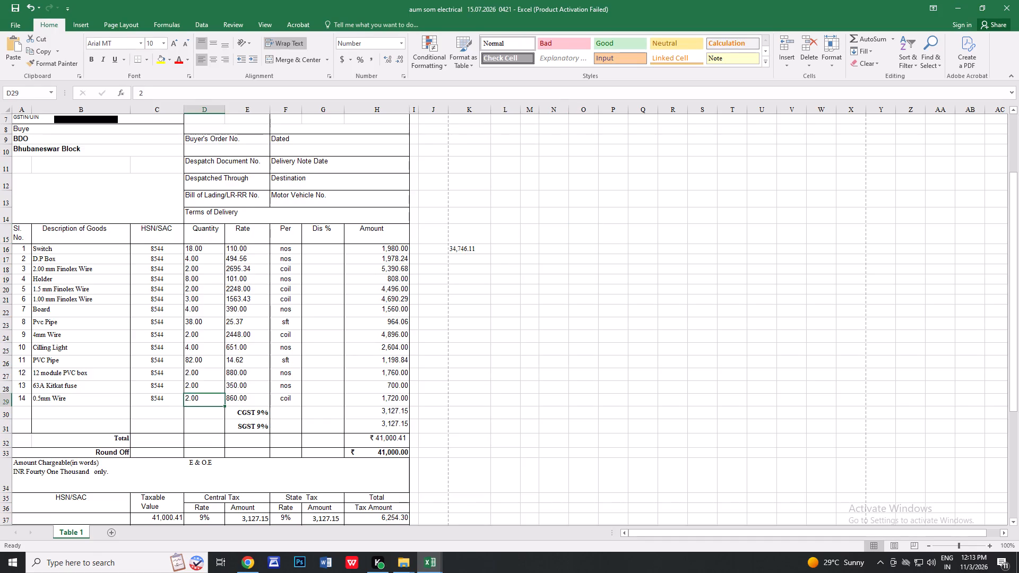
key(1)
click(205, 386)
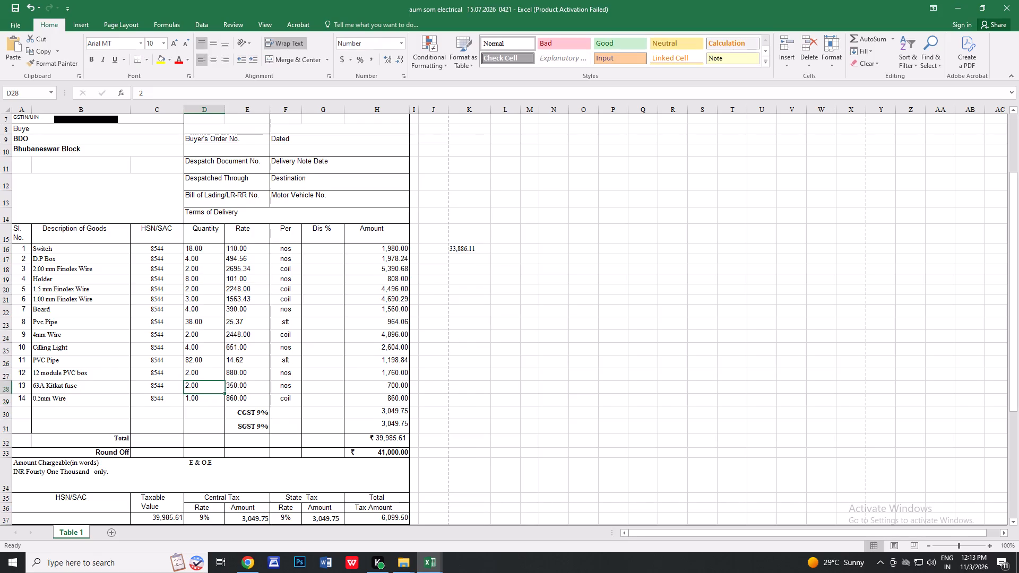
Set the quantity of the 1.5 mm Finolex Wire to 1 and of the 1.00 mm Finolex Wire to 2.
click(205, 293)
key(1)
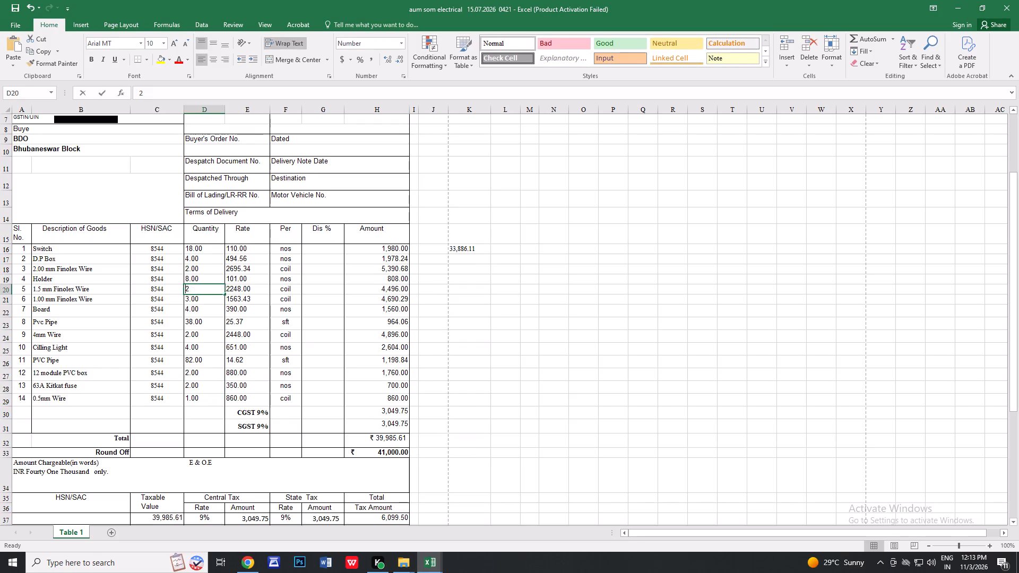
click(207, 303)
key(1)
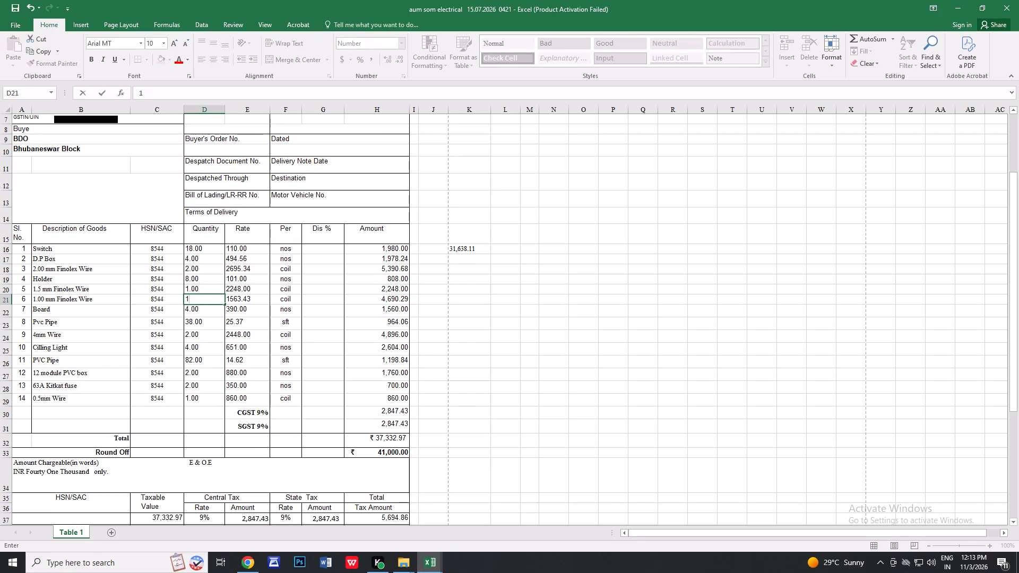
key(BackSpace)
key(2)
click(292, 300)
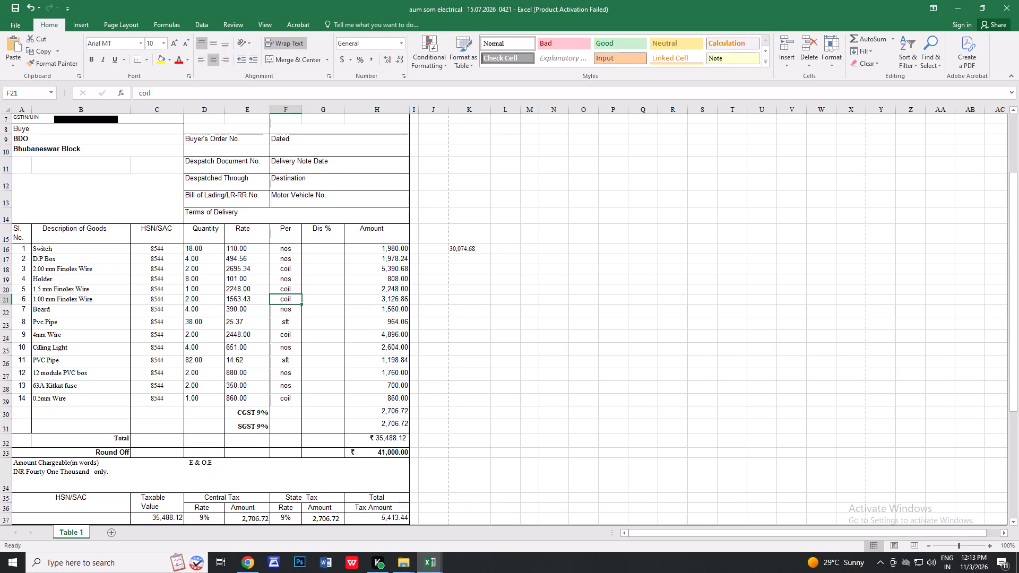
Set the quantity of item 14, 0.5mm Wire, to 1.50.
click(204, 401)
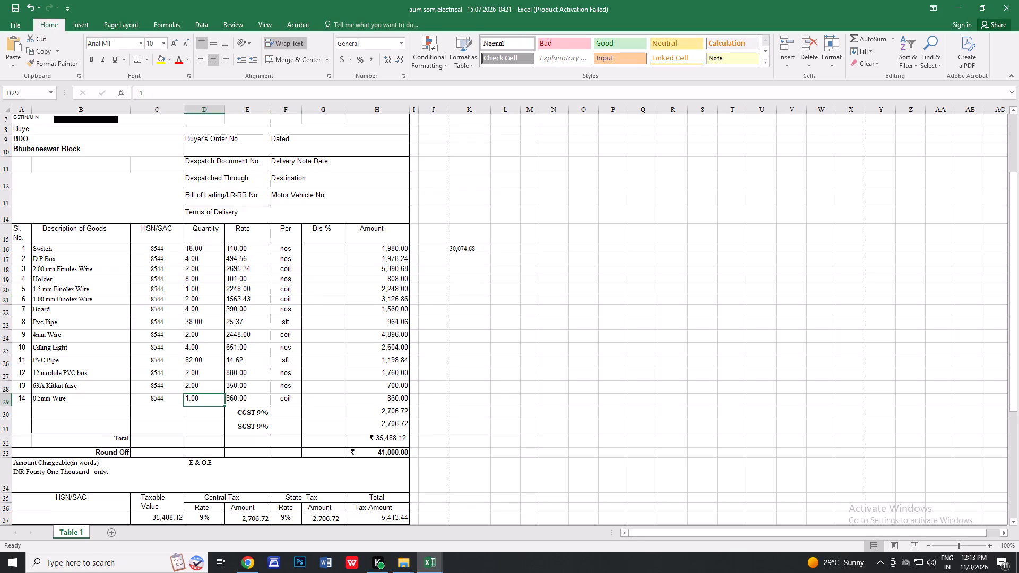
text(1.50)
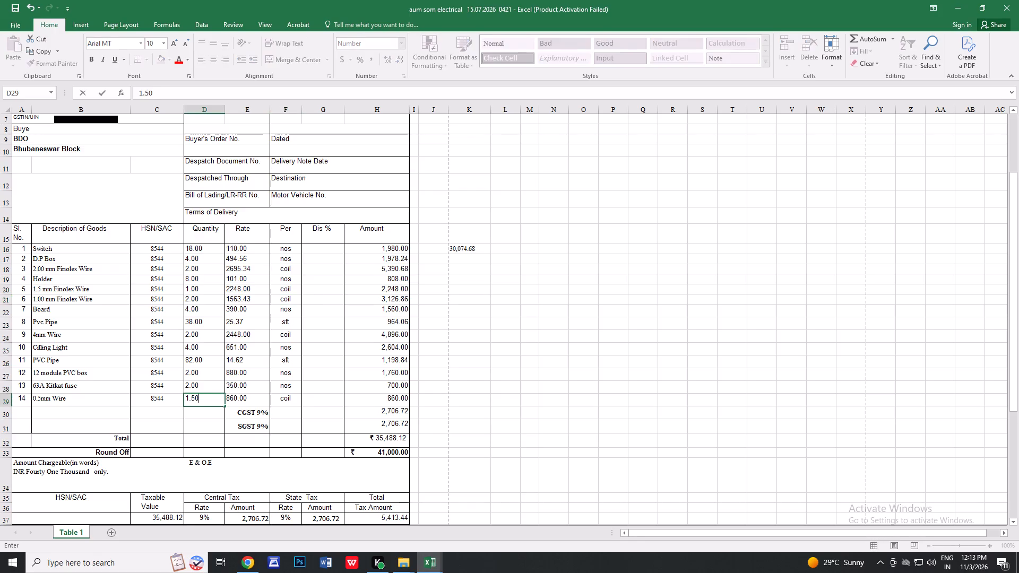
click(576, 397)
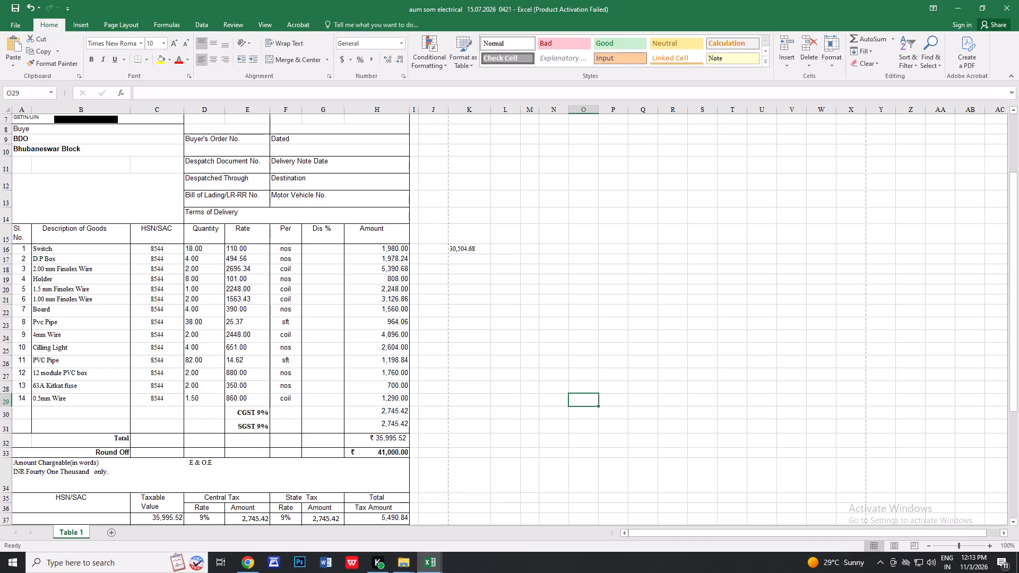
Set the quantity of item 8, Pvc Pipe, to 32 and of item 11, PVC Pipe, to 81.
click(204, 323)
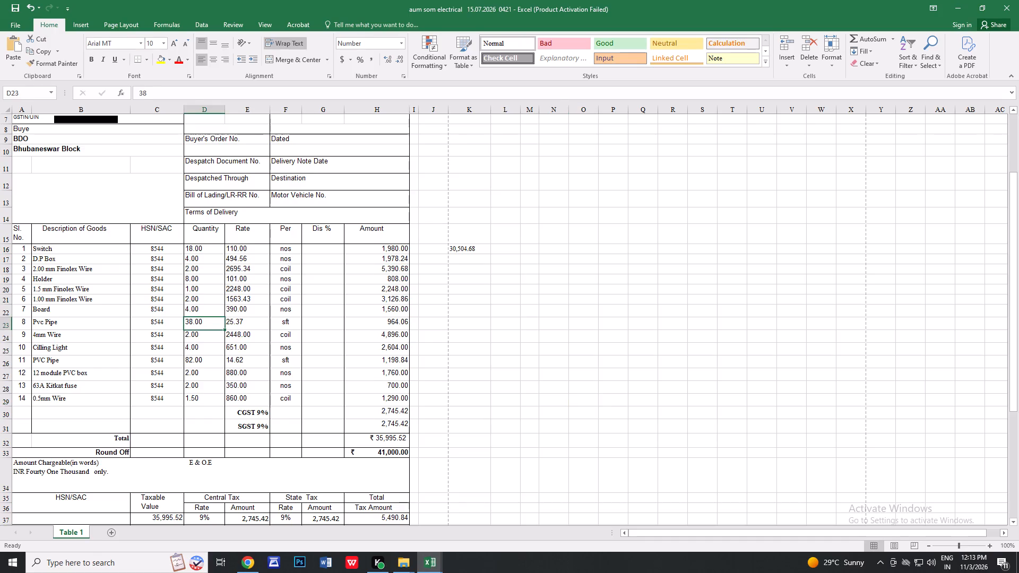
text(32)
click(583, 354)
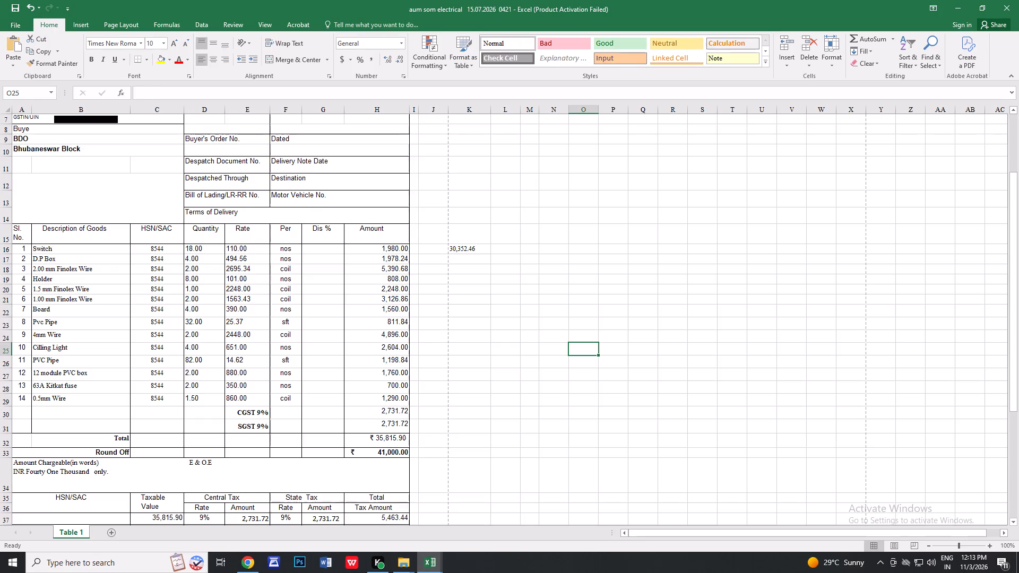
click(211, 360)
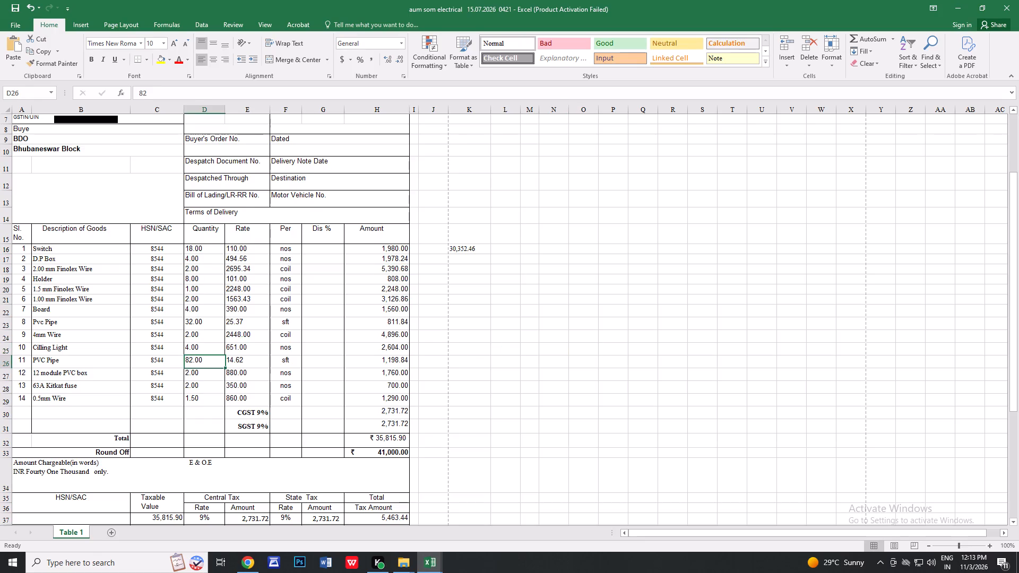
text(81)
click(575, 393)
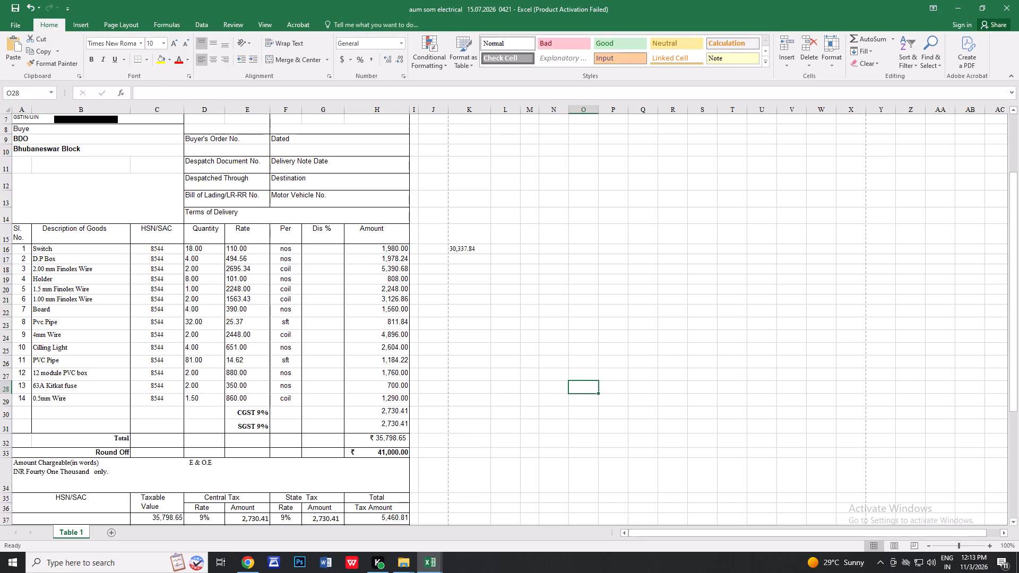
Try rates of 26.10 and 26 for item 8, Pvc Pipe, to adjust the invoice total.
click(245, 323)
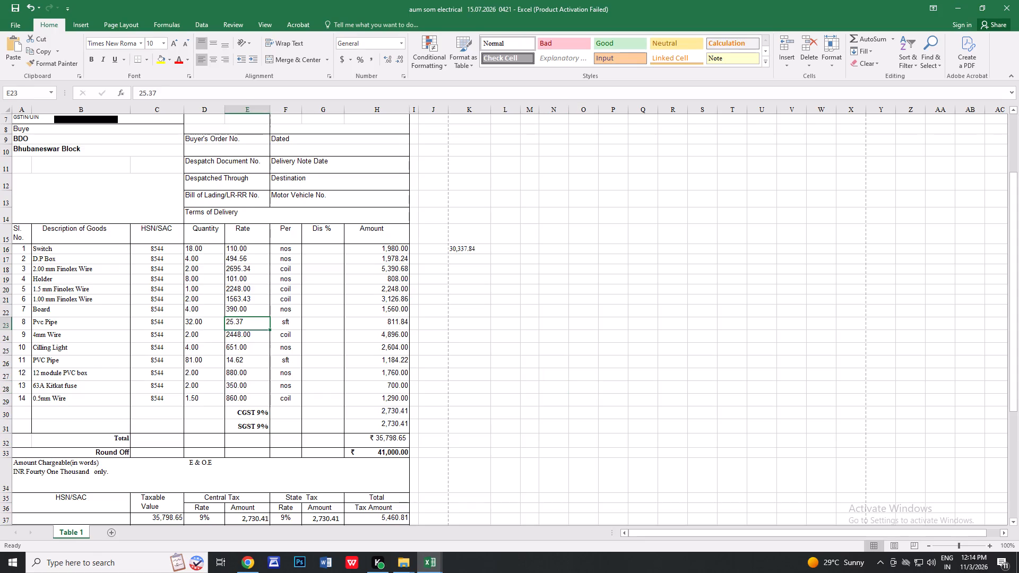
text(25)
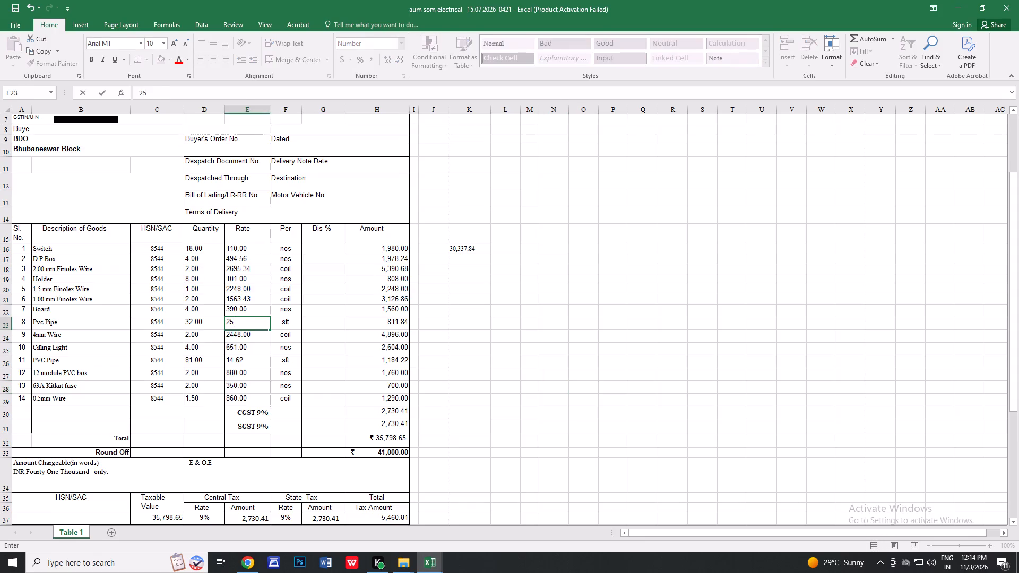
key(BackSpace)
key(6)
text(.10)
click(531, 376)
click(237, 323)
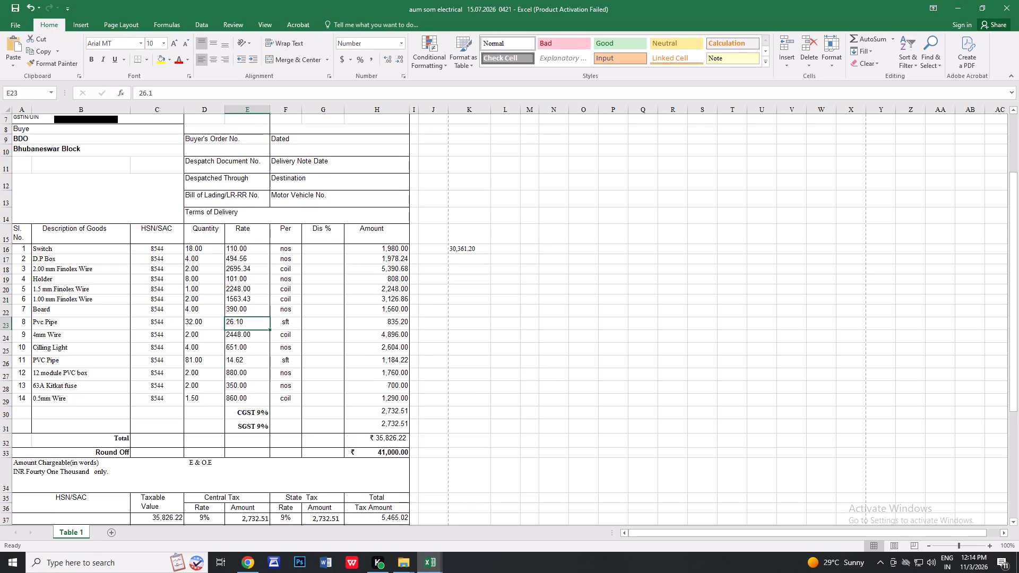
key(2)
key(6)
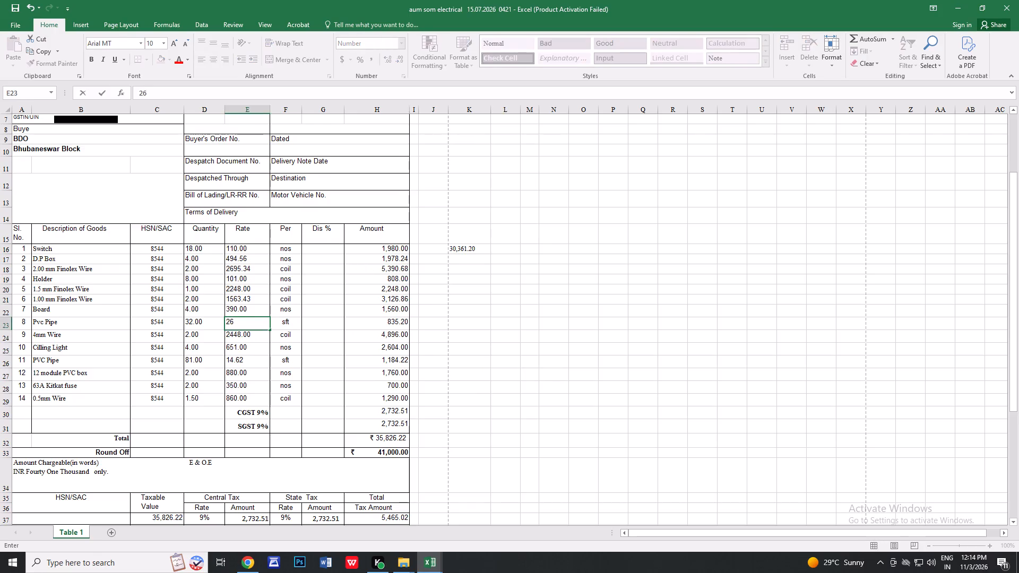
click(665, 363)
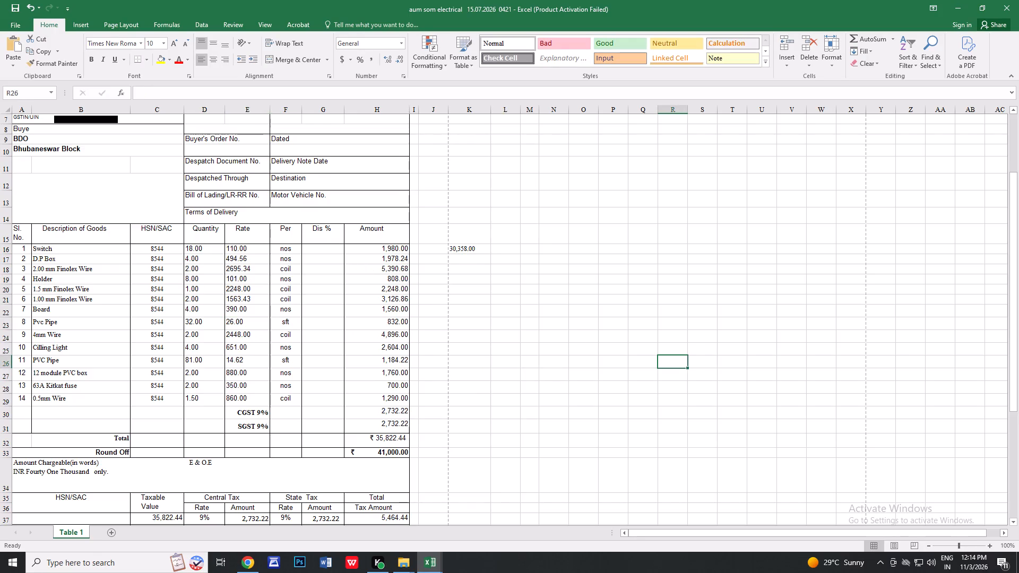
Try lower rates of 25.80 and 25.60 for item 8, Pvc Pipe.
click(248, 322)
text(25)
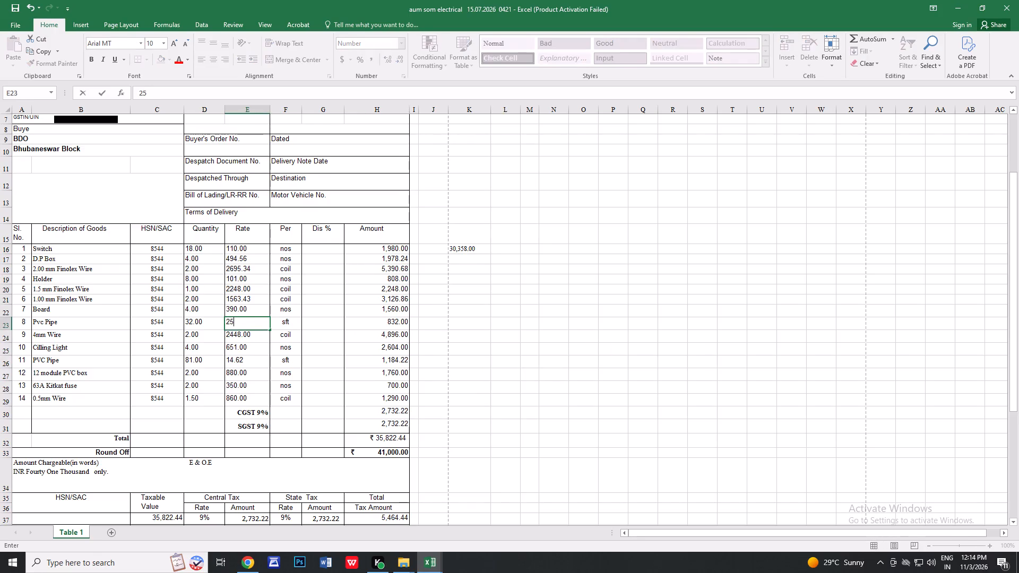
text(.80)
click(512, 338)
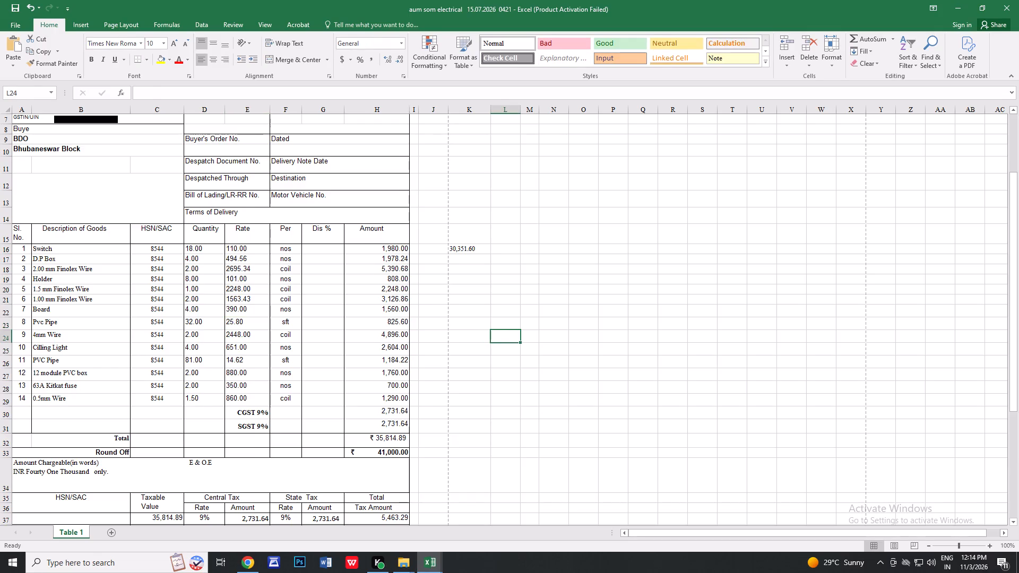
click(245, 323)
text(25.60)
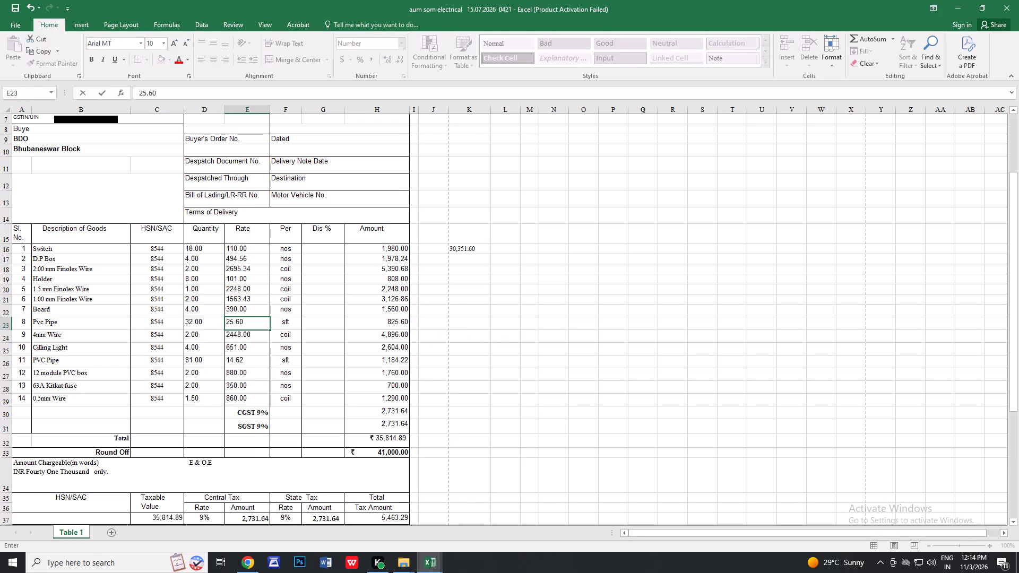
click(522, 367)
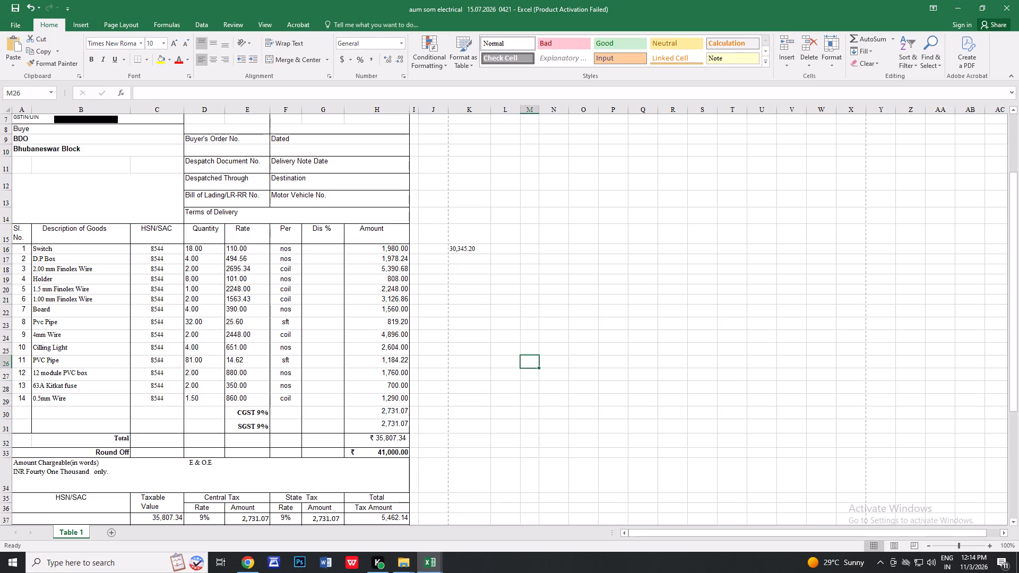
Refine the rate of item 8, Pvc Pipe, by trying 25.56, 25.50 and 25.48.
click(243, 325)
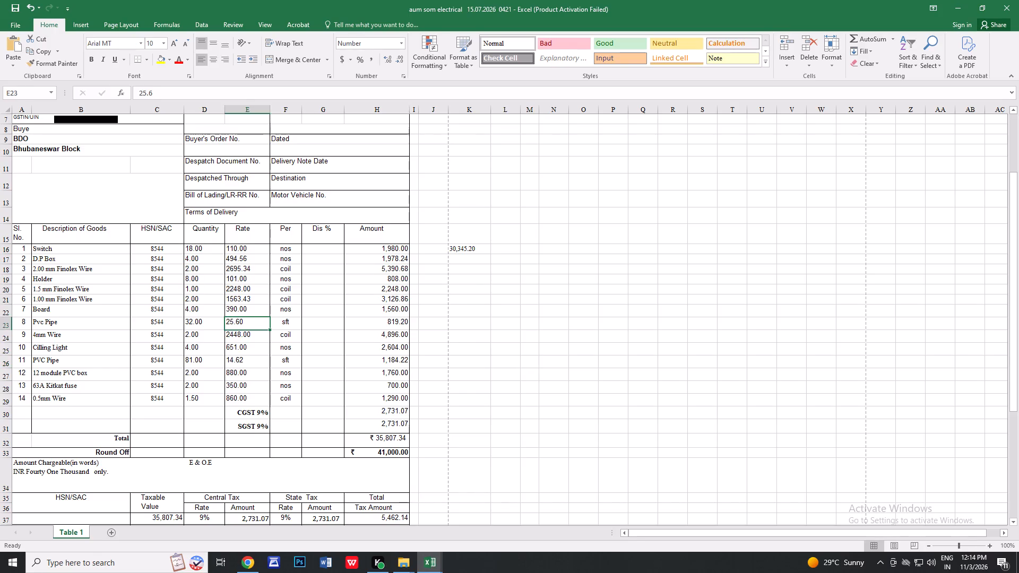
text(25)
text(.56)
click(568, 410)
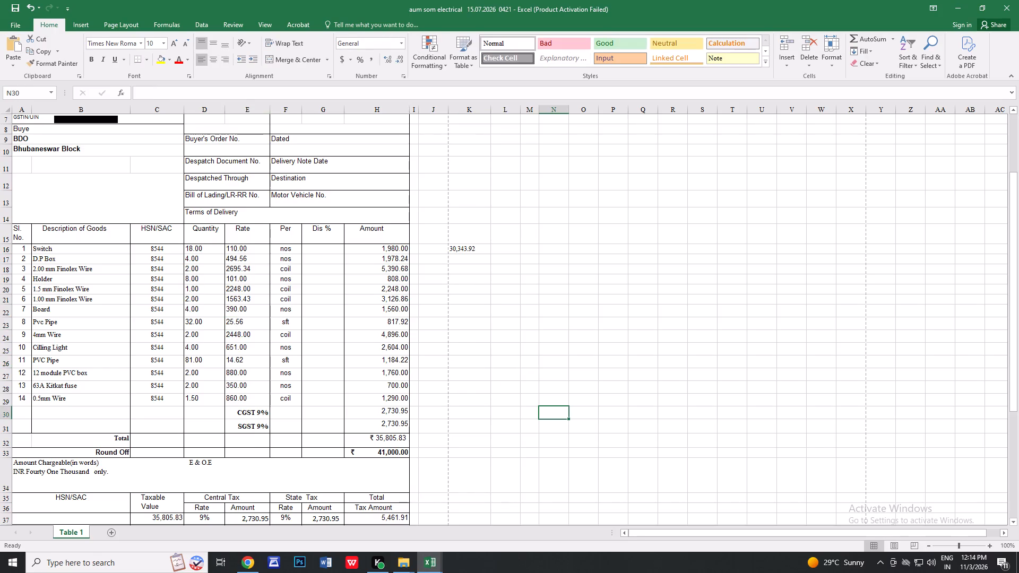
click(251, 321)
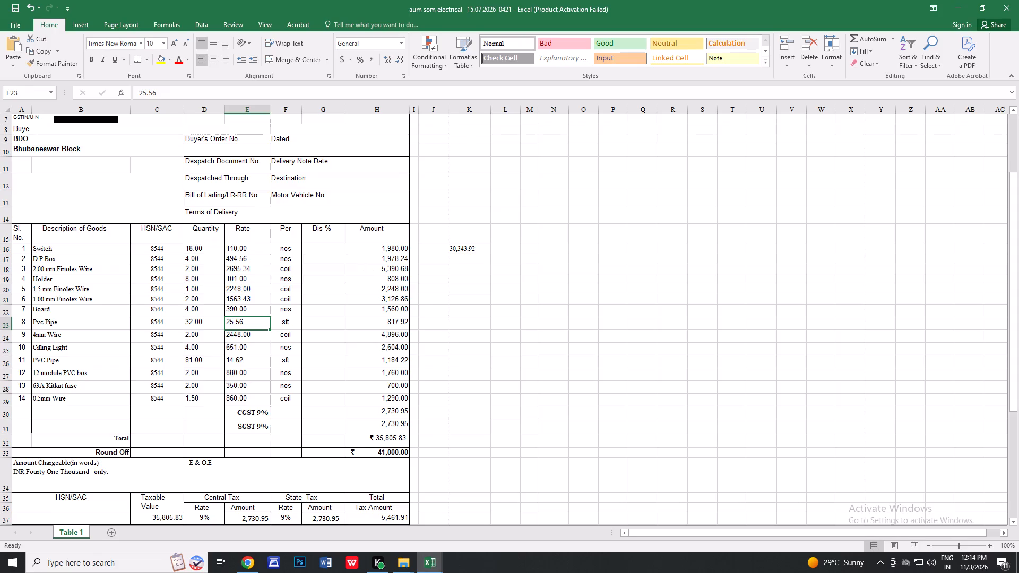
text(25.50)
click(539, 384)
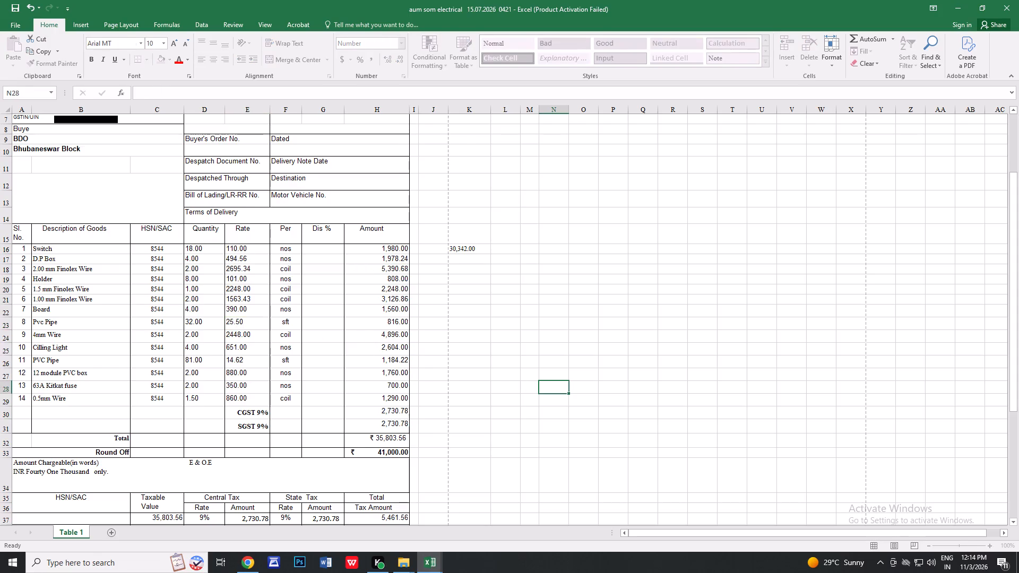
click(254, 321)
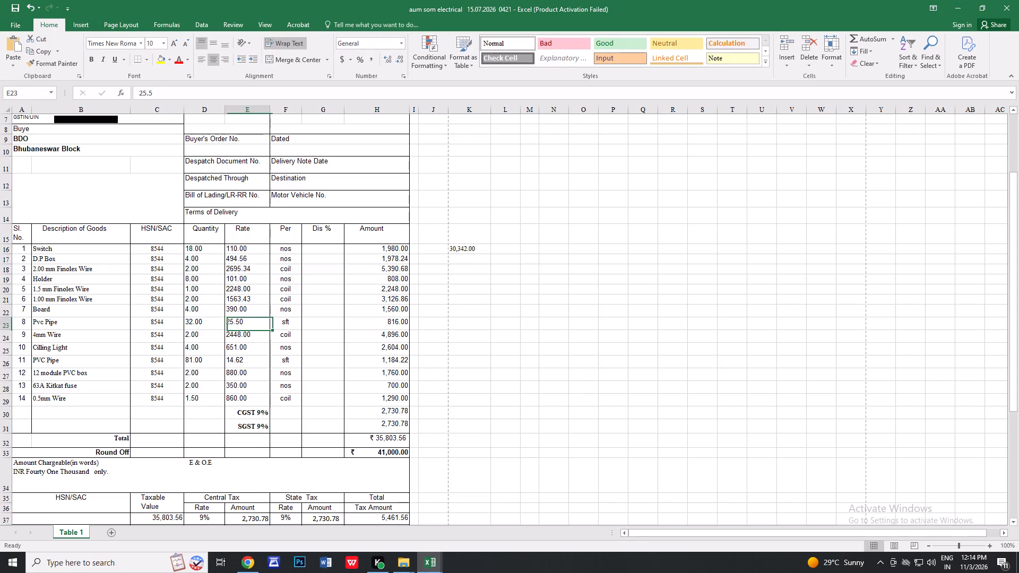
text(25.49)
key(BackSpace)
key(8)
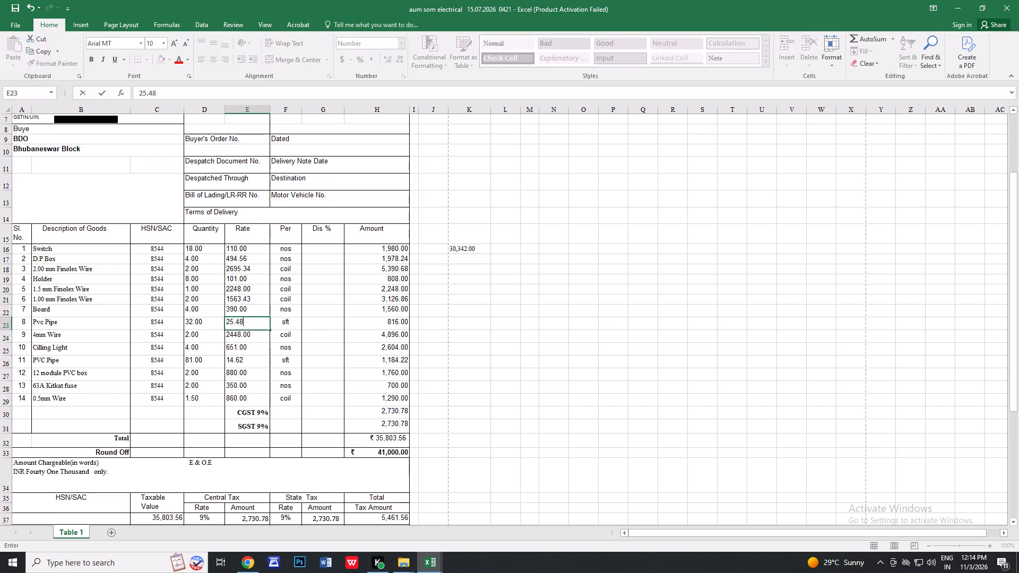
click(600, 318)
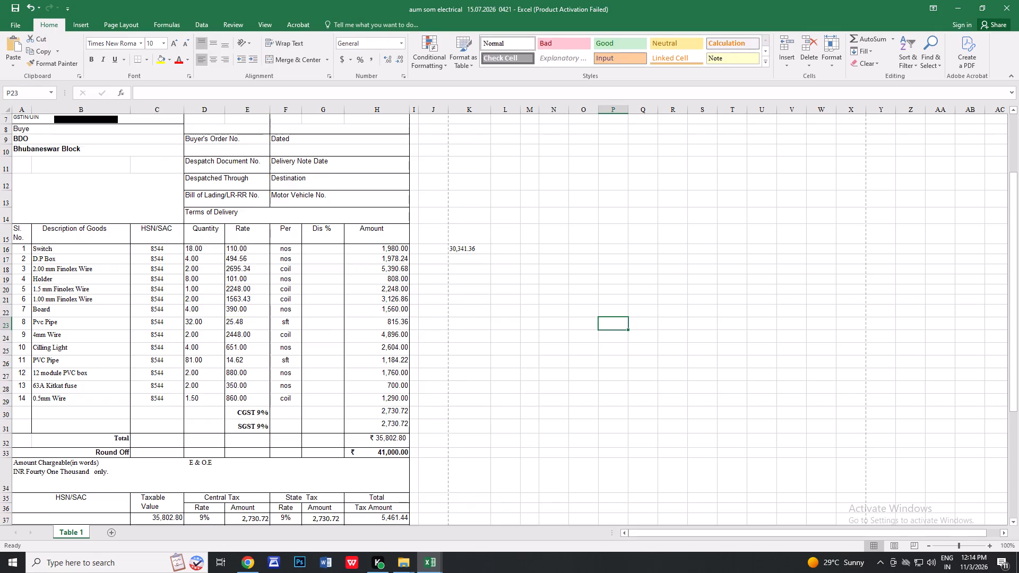
Set the rate of item 8, Pvc Pipe, to 25.45.
click(240, 326)
text(25.45)
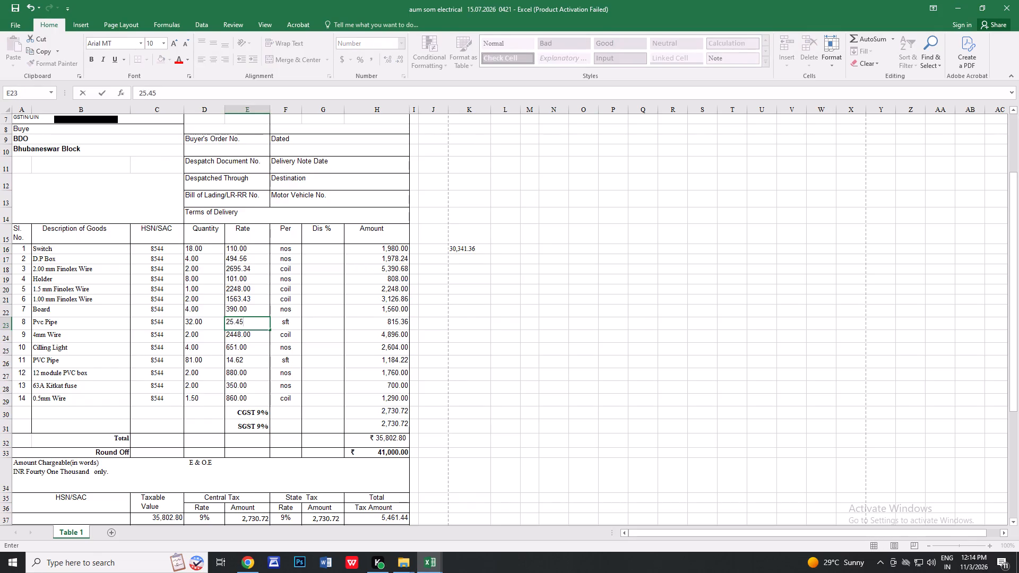
click(564, 363)
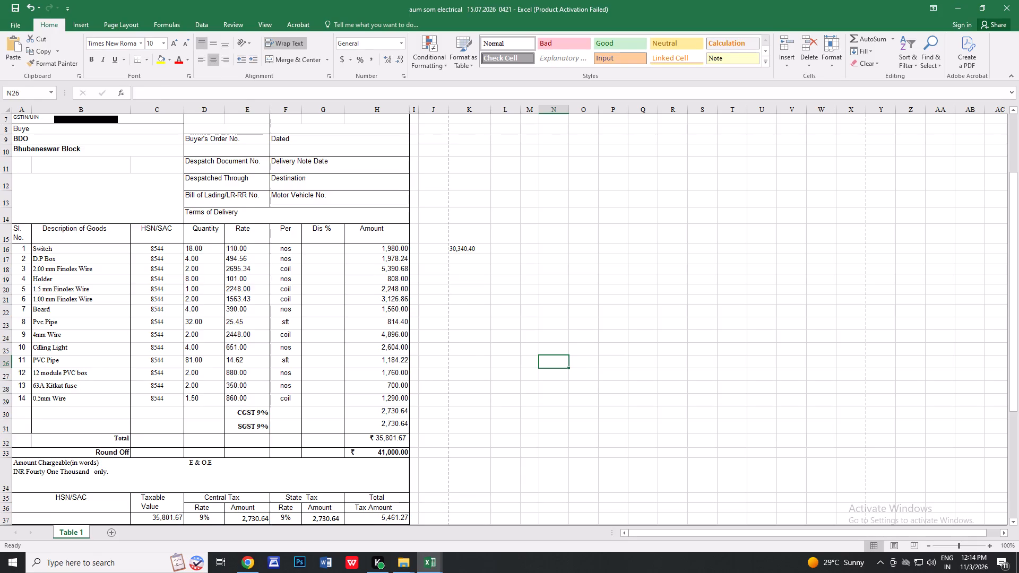
Set the rate of item 8, Pvc Pipe, to 25.40.
click(240, 324)
key(2)
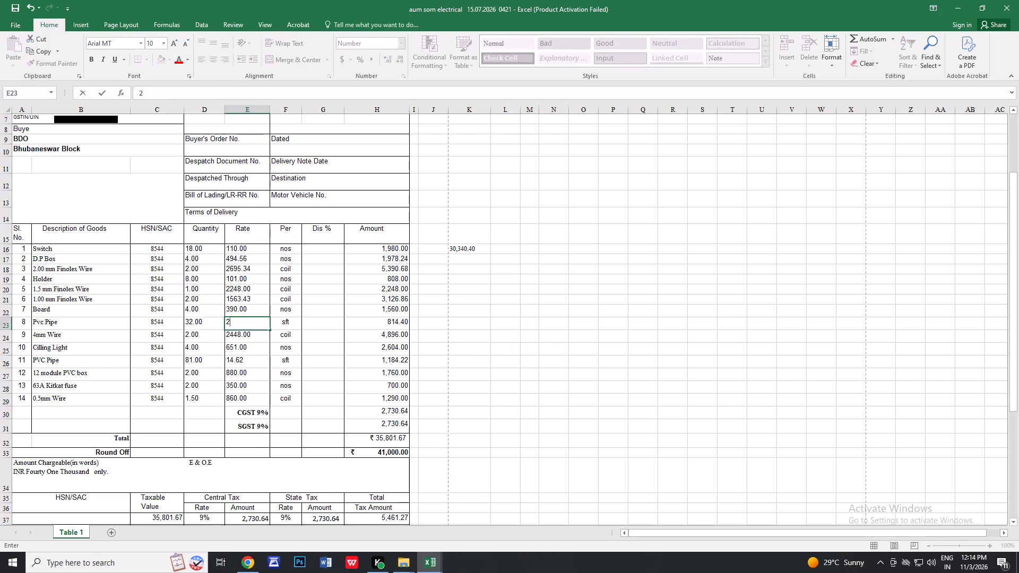
text(5.40)
click(528, 331)
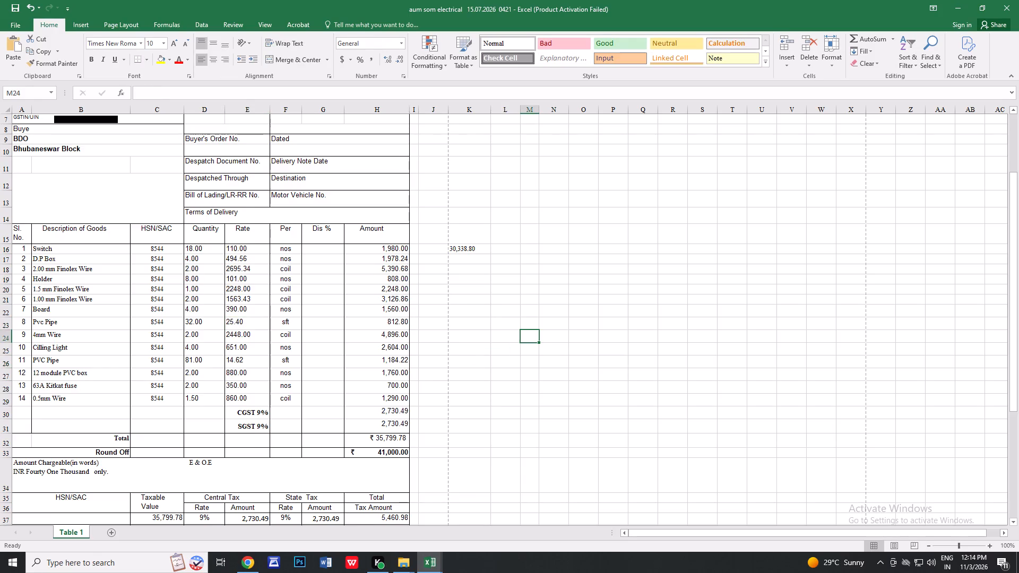
Set the invoice's Round Off amount to 35800.
click(389, 454)
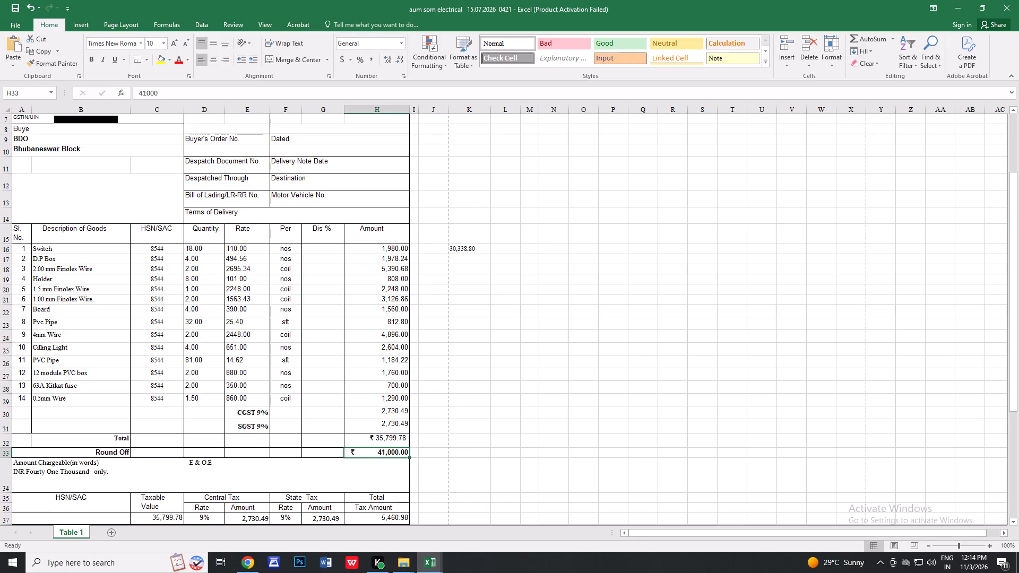
text(35800)
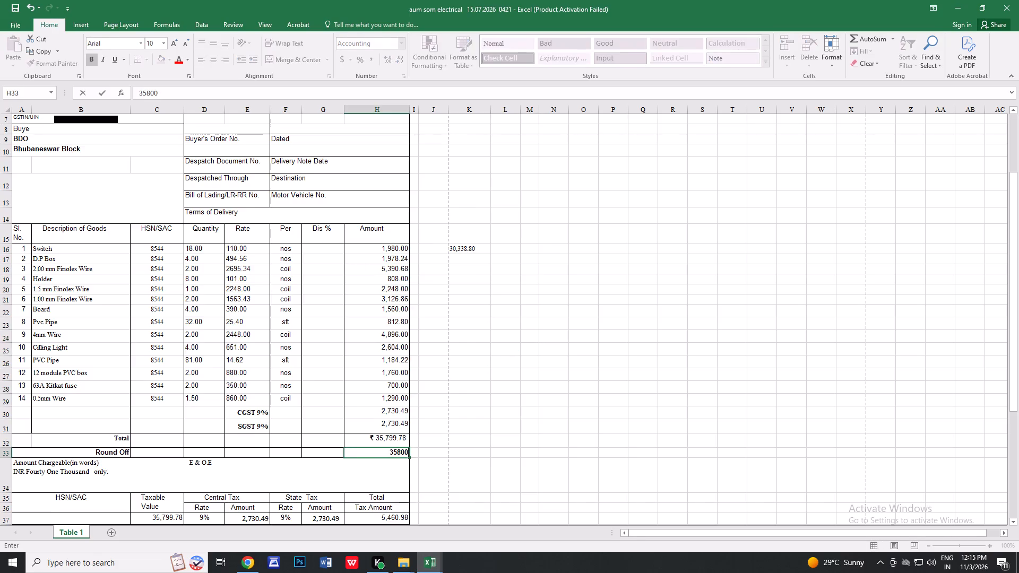
click(788, 338)
Change the thousands wording in the Amount Chargeable line to read "INR Thirty Five Thousand".
scroll(787, 336, down, 1)
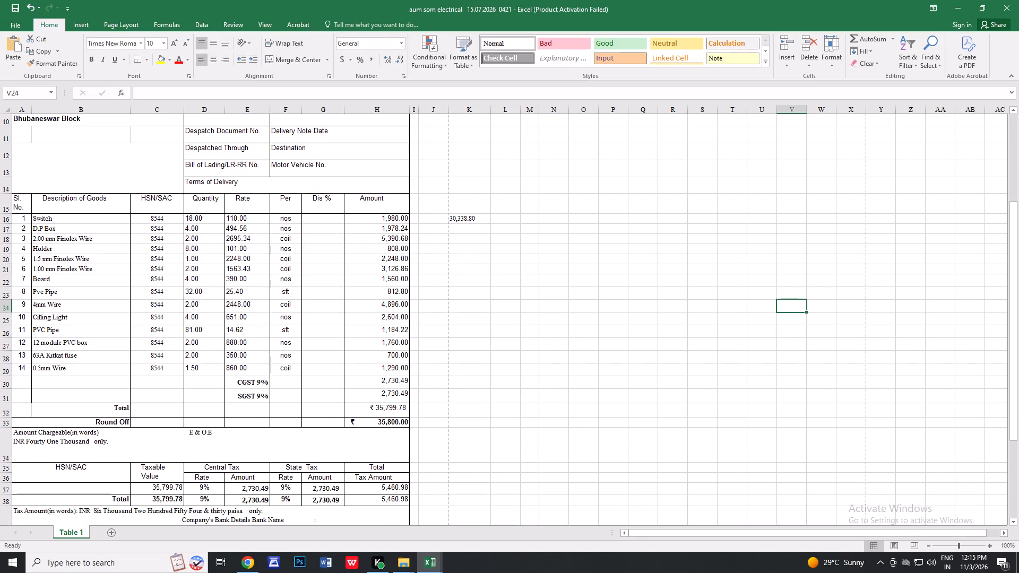
double_click(58, 442)
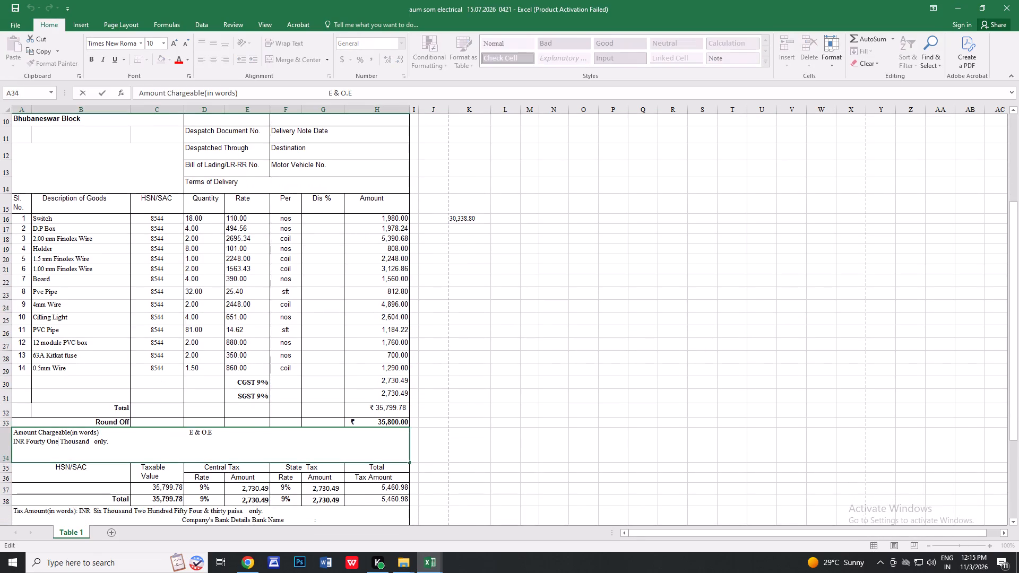
key(BackSpace)
key(BackSpace)
key(BackSpace)
key(BackSpace)
key(BackSpace)
key(BackSpace)
key(BackSpace)
key(BackSpace)
key(BackSpace)
key(BackSpace)
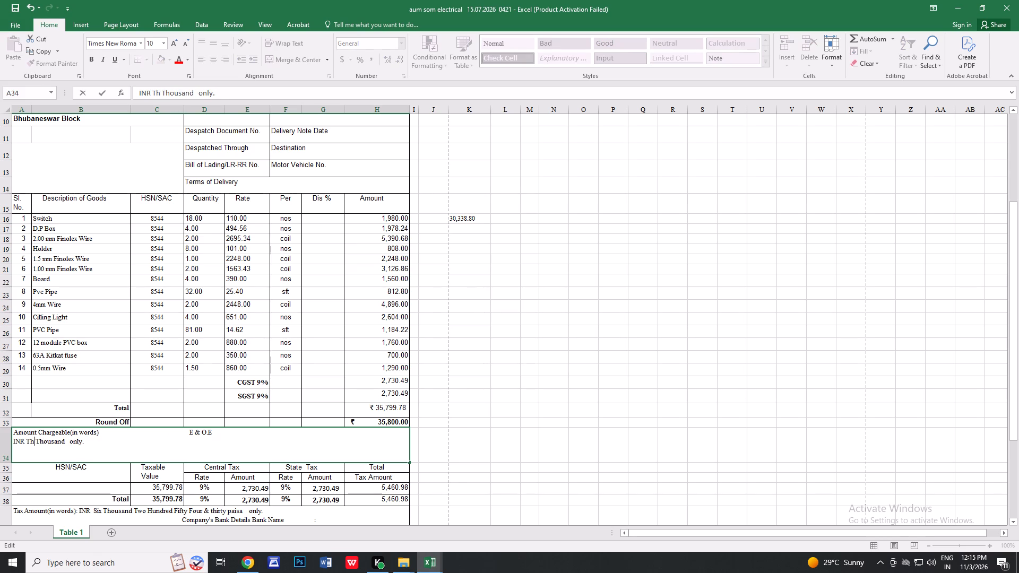
key(BackSpace)
text(ir)
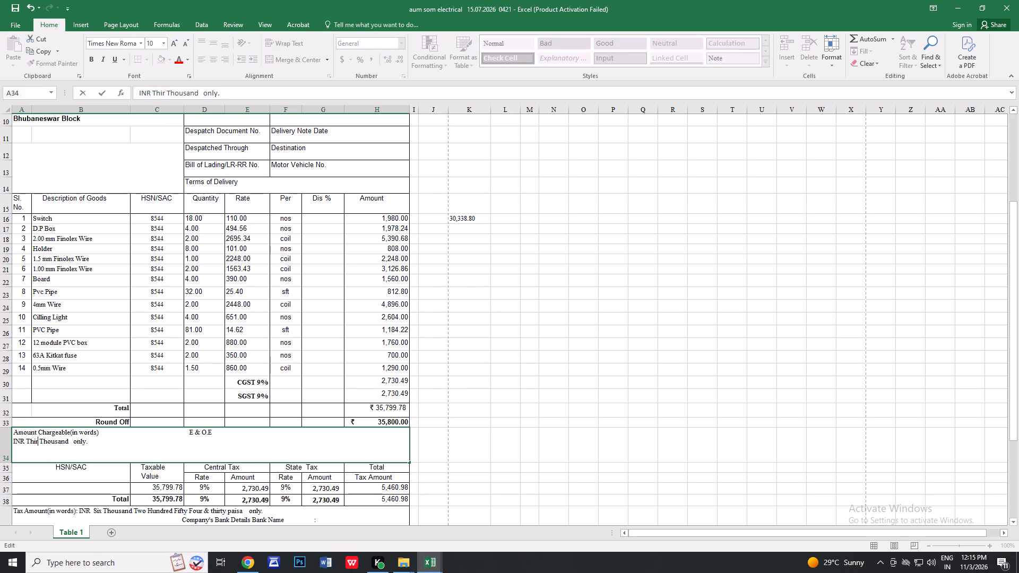
text(ty)
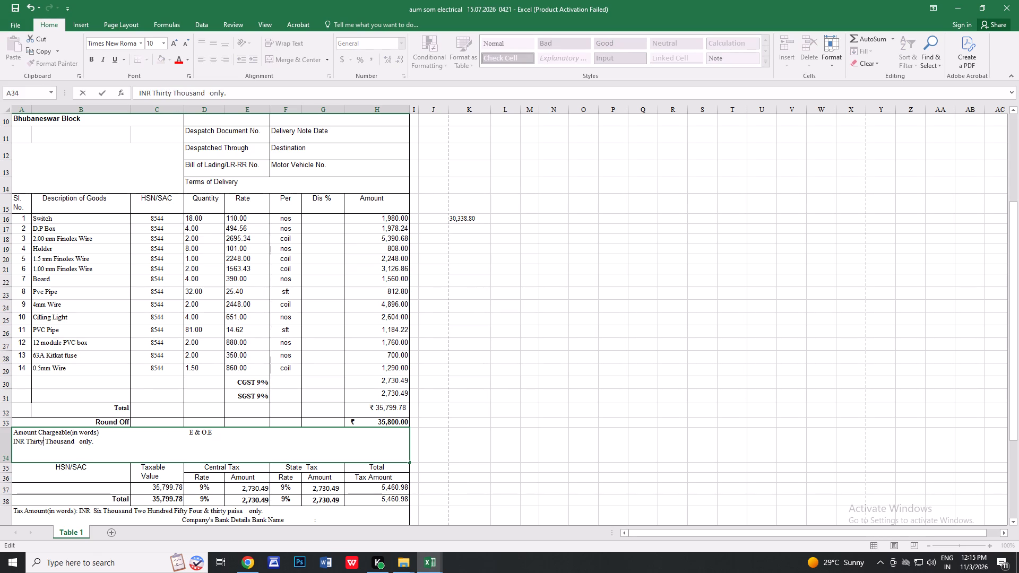
key(space)
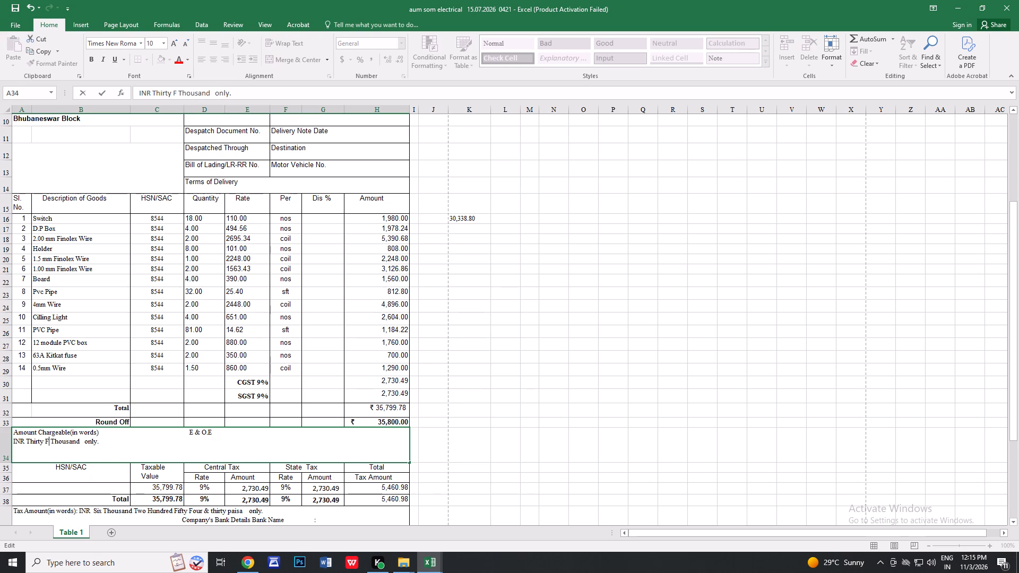
text(ive)
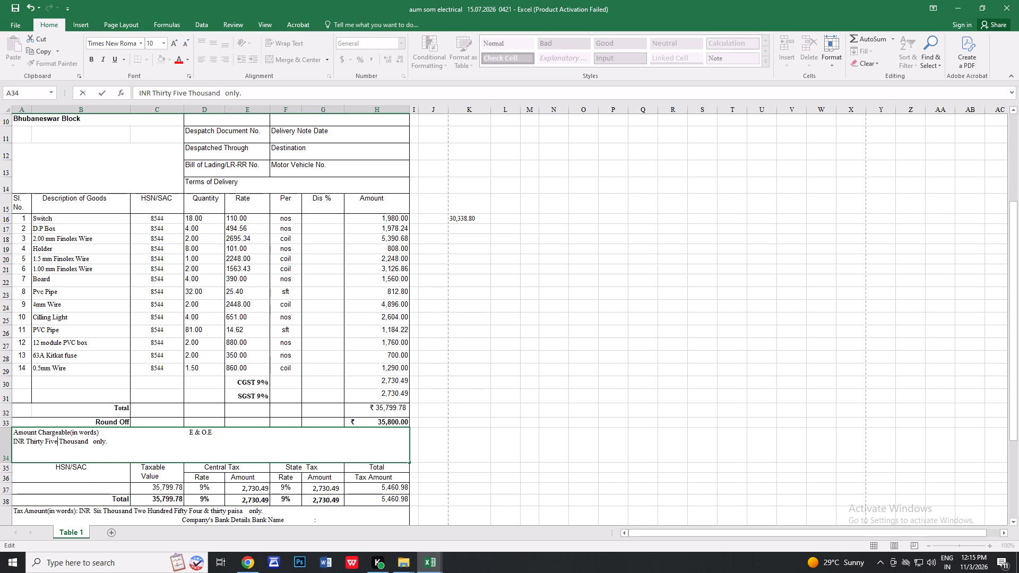
key(space)
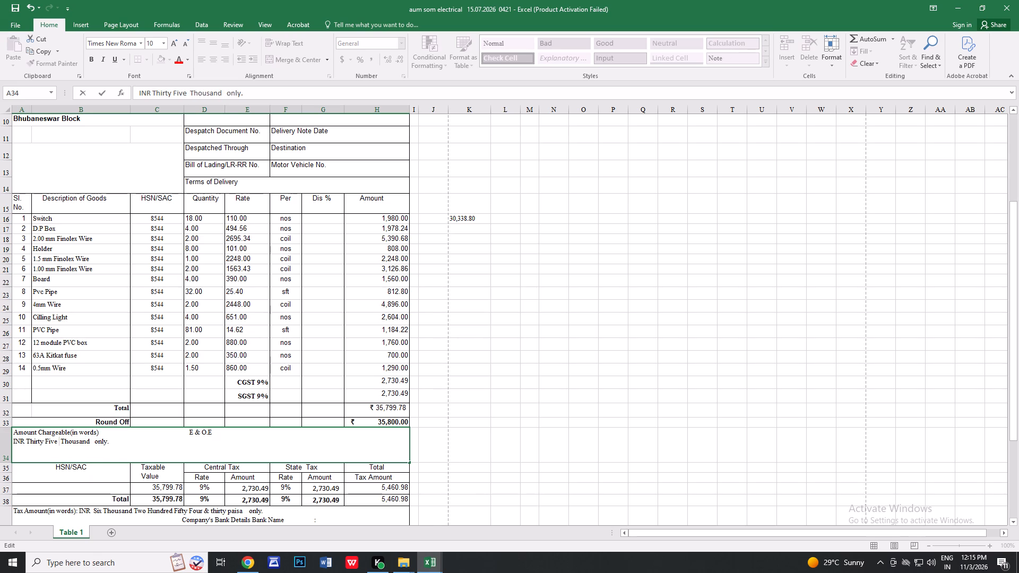
key(BackSpace)
Add "Eight Hundred" after "Thousand" in the Amount Chargeable wording.
key(Right)
key(Right)
key(Right)
key(Right)
key(Right)
key(Right)
key(Right)
key(Right)
key(Right)
key(Right)
key(Right)
key(Right)
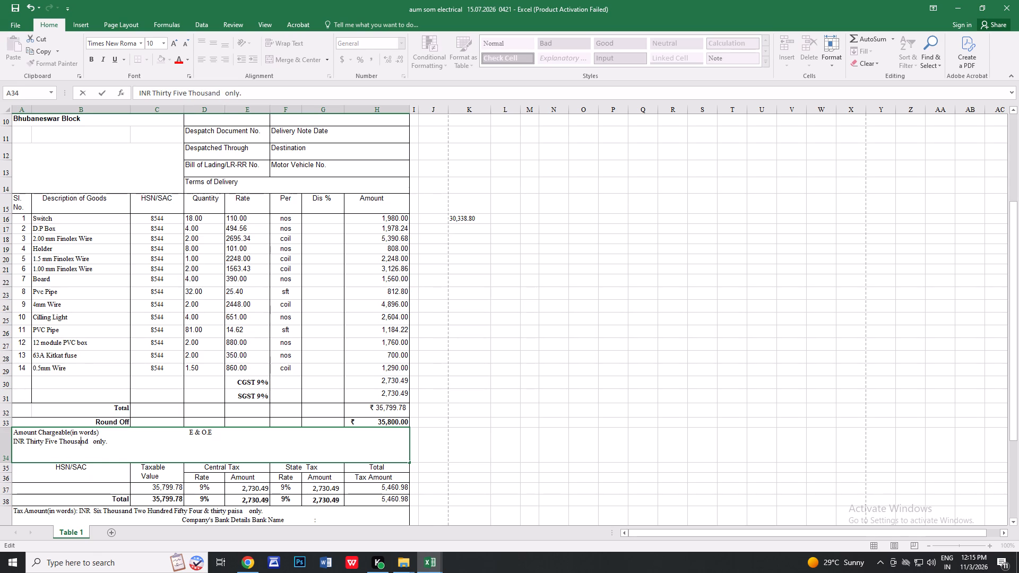
key(Left)
key(Left)
key(Left)
key(space)
text(IGHT)
key(BackSpace)
key(BackSpace)
key(BackSpace)
key(BackSpace)
key(BackSpace)
text(ight)
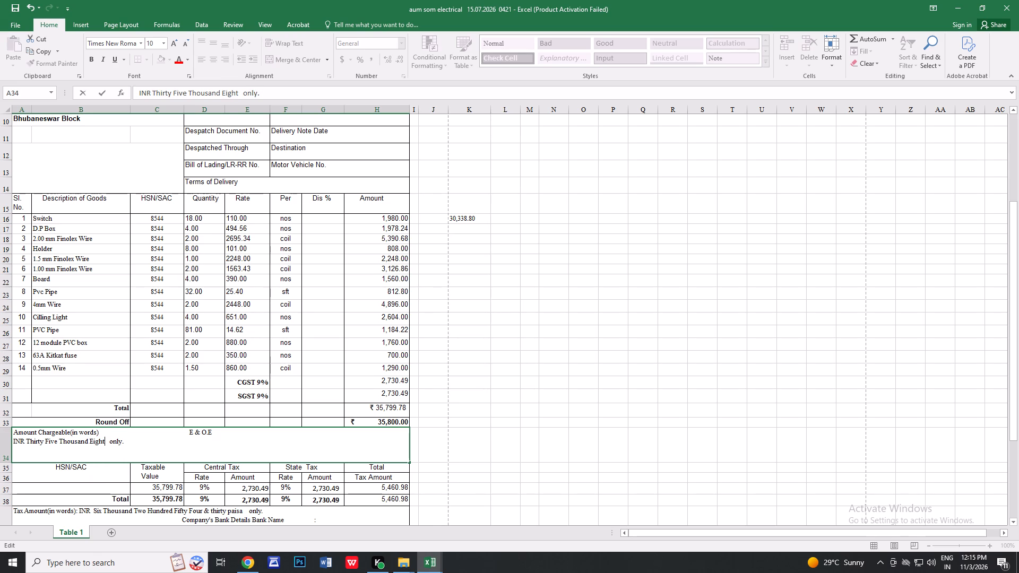
key(space)
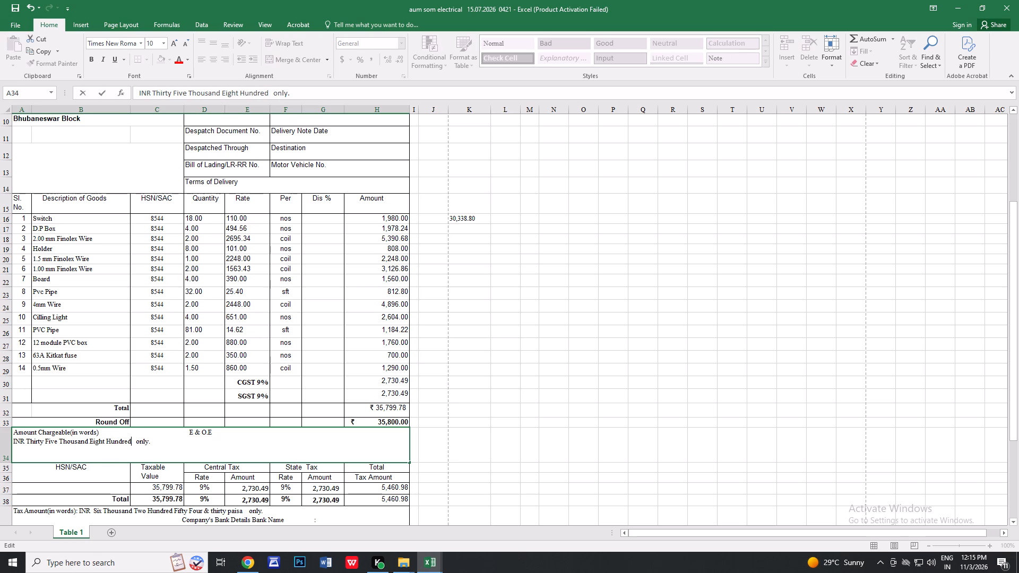
click(597, 345)
Change the thousands wording in the Tax Amount line to read "INR Five Thousand".
scroll(597, 345, down, 1)
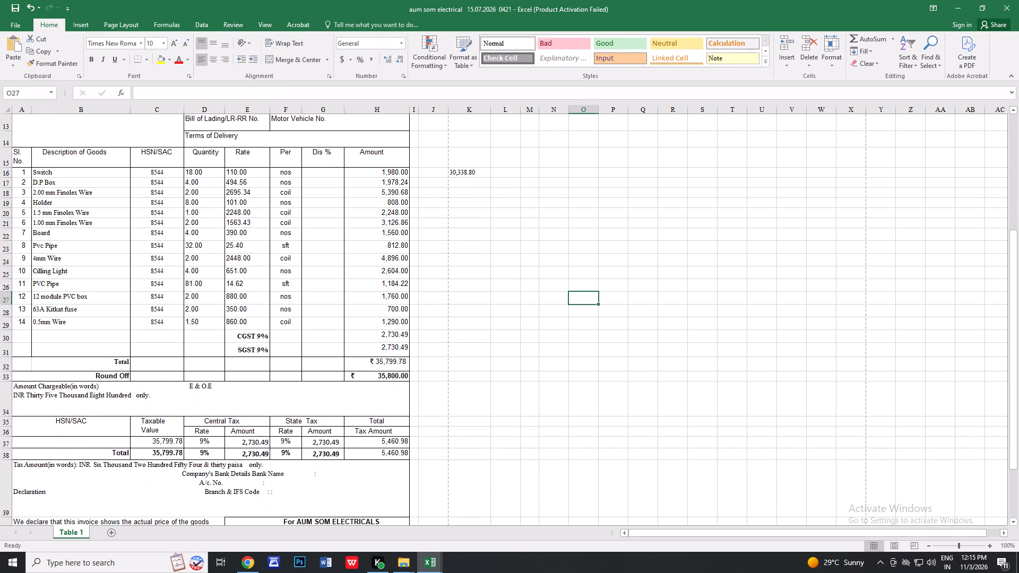
double_click(103, 467)
key(Left)
key(BackSpace)
key(BackSpace)
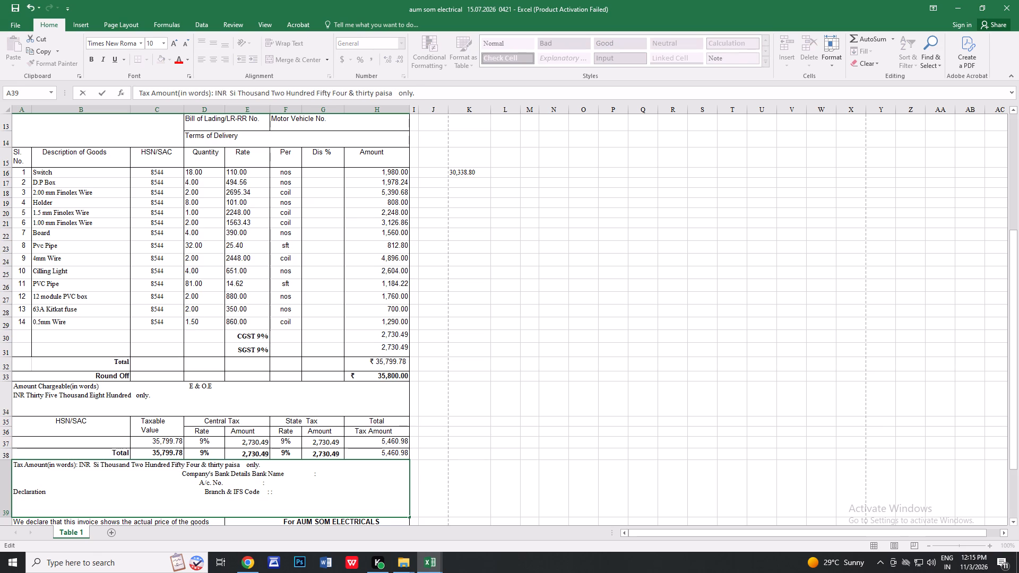
key(BackSpace)
text(iuve)
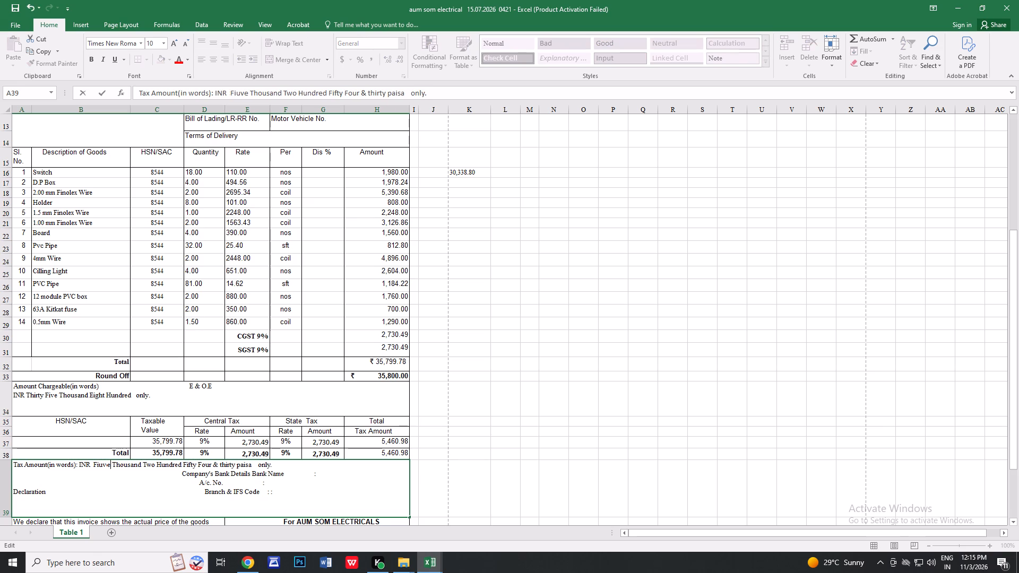
key(BackSpace)
key(BackSpace)
key(BackSpace)
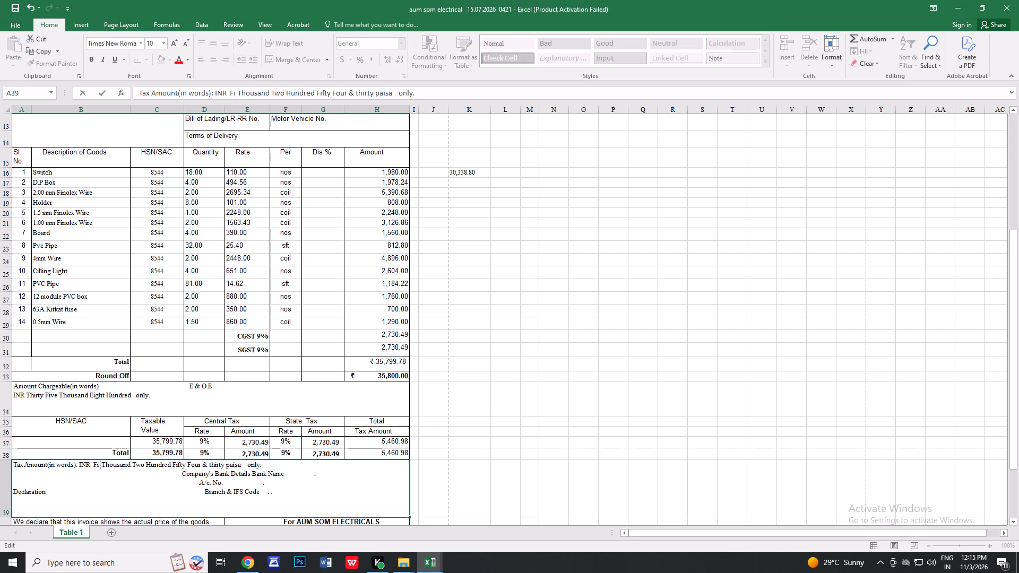
text(ve)
Change the hundreds wording in the Tax Amount line to "Four Hundred".
key(Right)
key(Right)
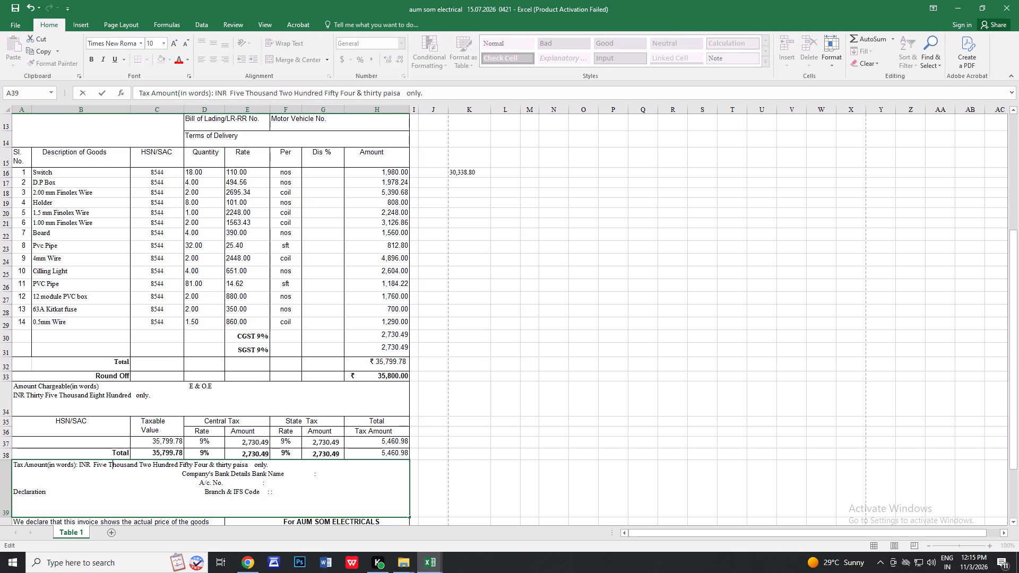
key(Right)
key(Right)
key(Right)
key(Right)
key(Right)
key(Right)
key(Right)
key(Right)
key(Right)
key(Right)
key(Right)
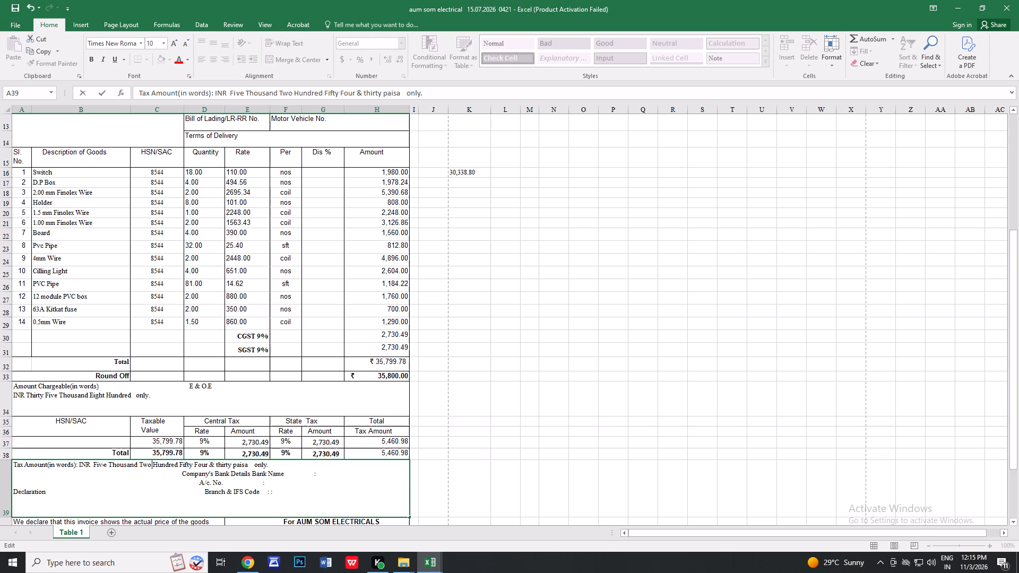
key(BackSpace)
key(BackSpace)
key(BackSpace)
key(BackSpace)
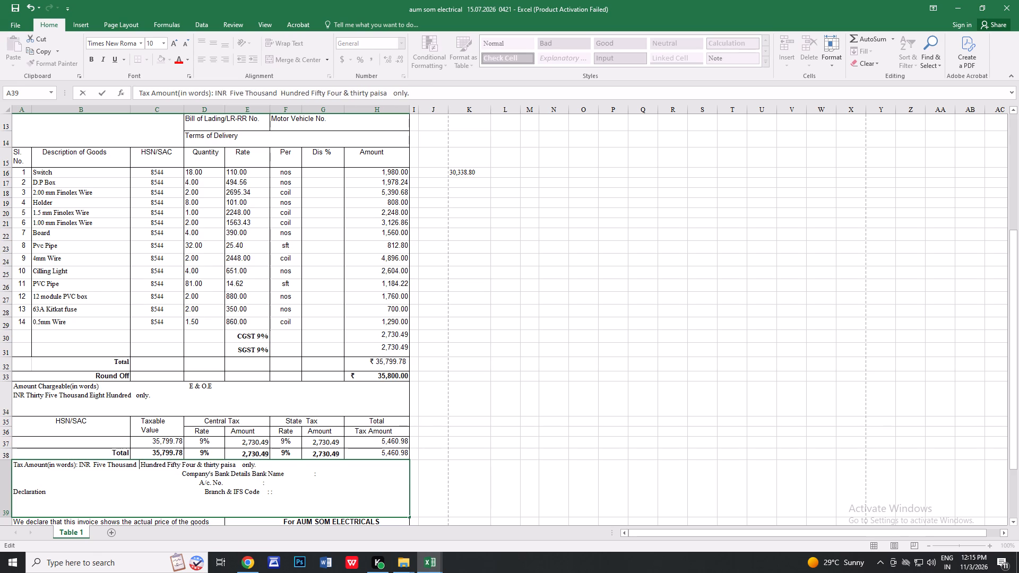
text(our)
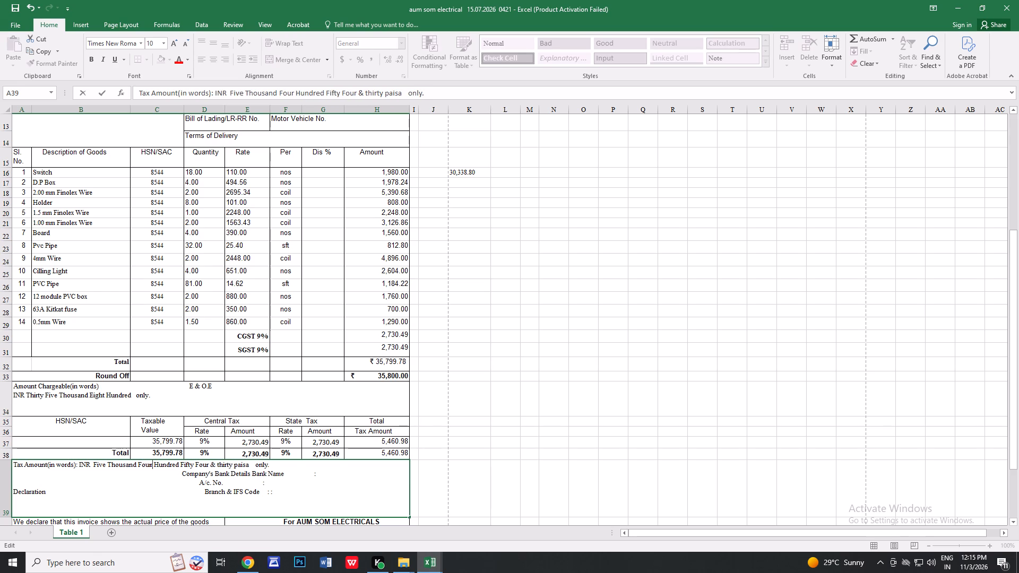
Replace the words between "Hundred" and the ampersand in the Tax Amount line with "Sixty".
key(Right)
key(Right)
key(Right)
key(Right)
key(Right)
key(Right)
key(Right)
key(Right)
key(Right)
key(Right)
key(Right)
key(Right)
key(Right)
key(Right)
key(Right)
key(Right)
key(Right)
key(Right)
key(Right)
key(BackSpace)
key(BackSpace)
key(BackSpace)
key(BackSpace)
key(BackSpace)
key(BackSpace)
key(BackSpace)
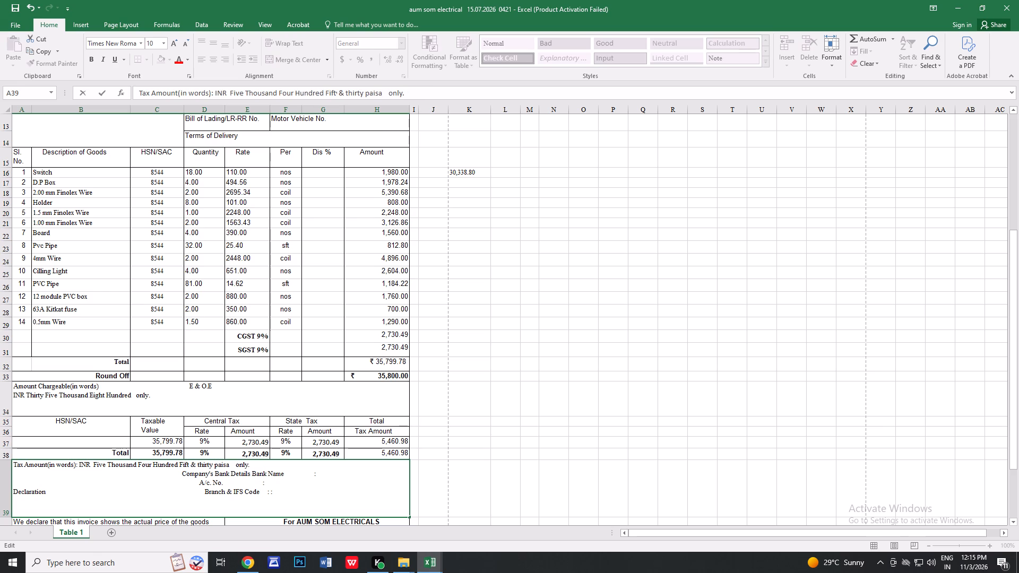
key(BackSpace)
key(BackSpace)
key(BackSpace)
text(ixty)
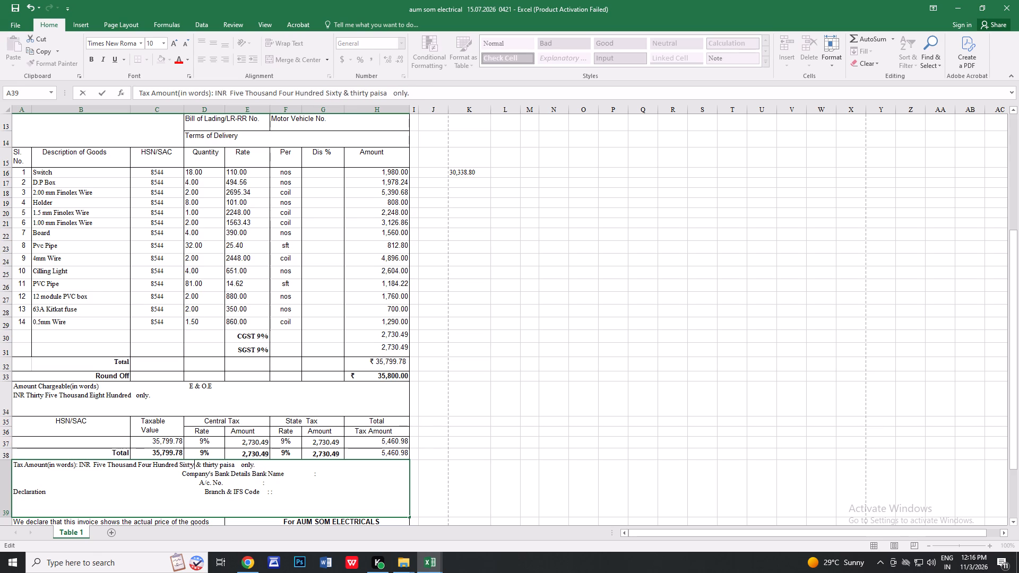
Change the paisa wording in the Tax Amount line to "ninety eight paisa".
key(Right)
key(Right)
key(Right)
key(Right)
key(Right)
key(Right)
key(Right)
key(Right)
key(Right)
key(BackSpace)
key(BackSpace)
key(BackSpace)
key(BackSpace)
key(BackSpace)
key(BackSpace)
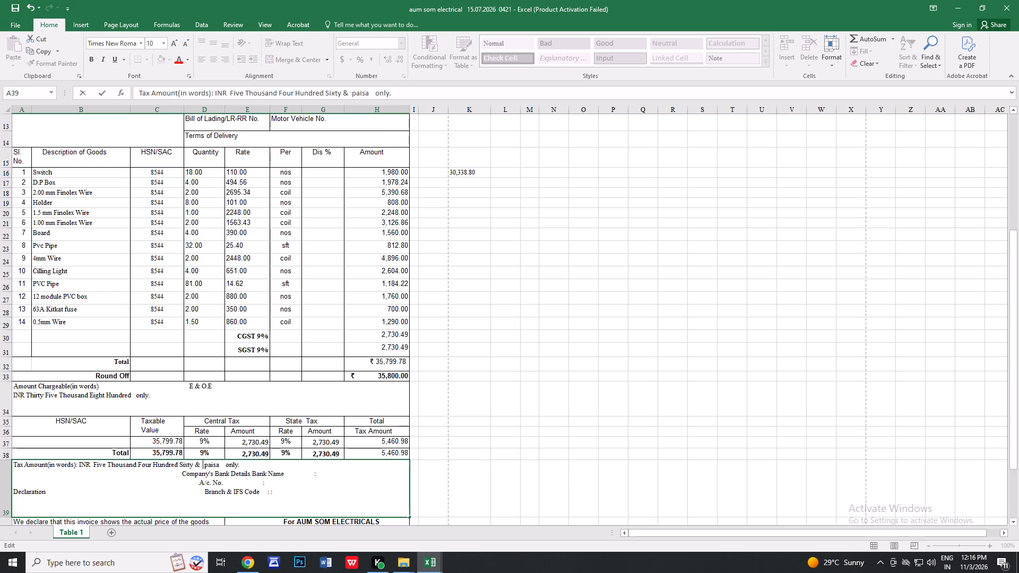
text(ninety eight)
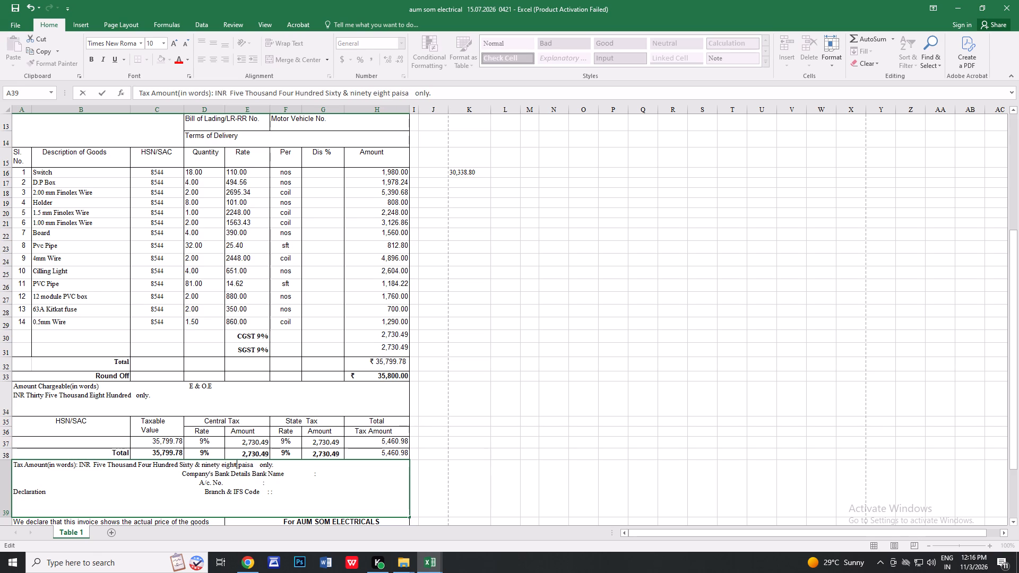
click(673, 413)
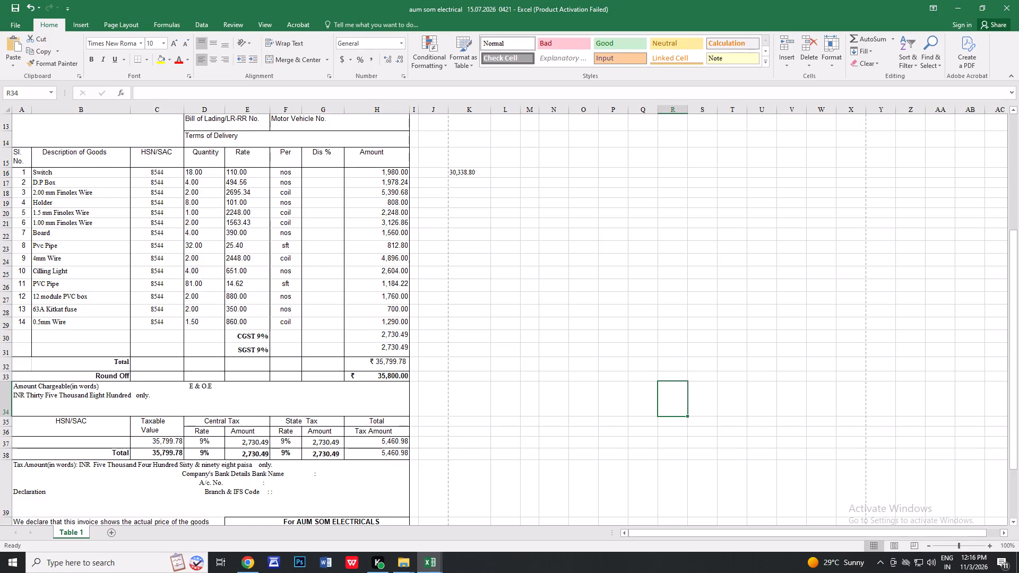
Print page 1 of the invoice, one copy, on the EPSON L3250 Series printer.
scroll(618, 378, down, 5)
scroll(618, 378, up, 6)
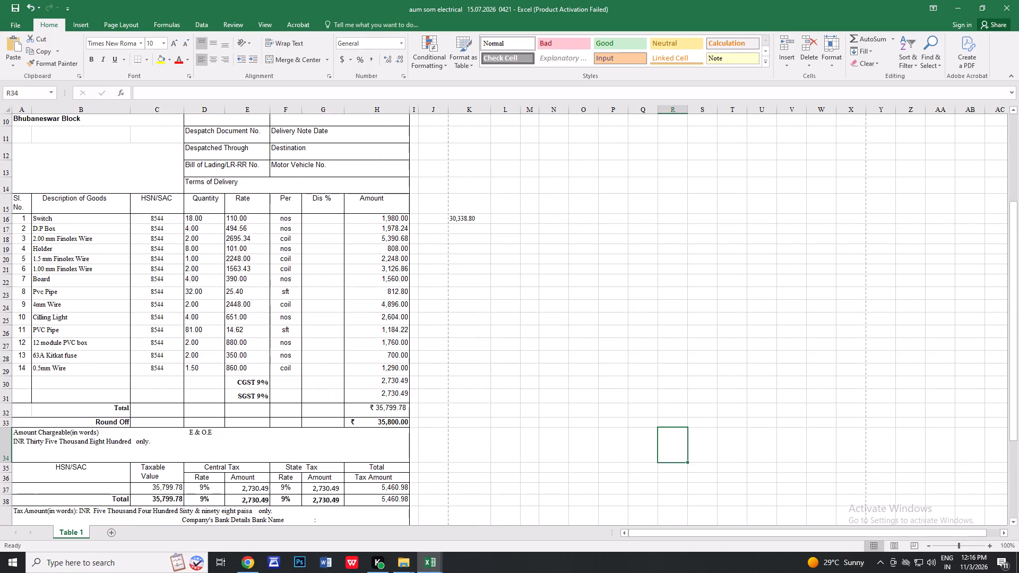
key(ctrl+p)
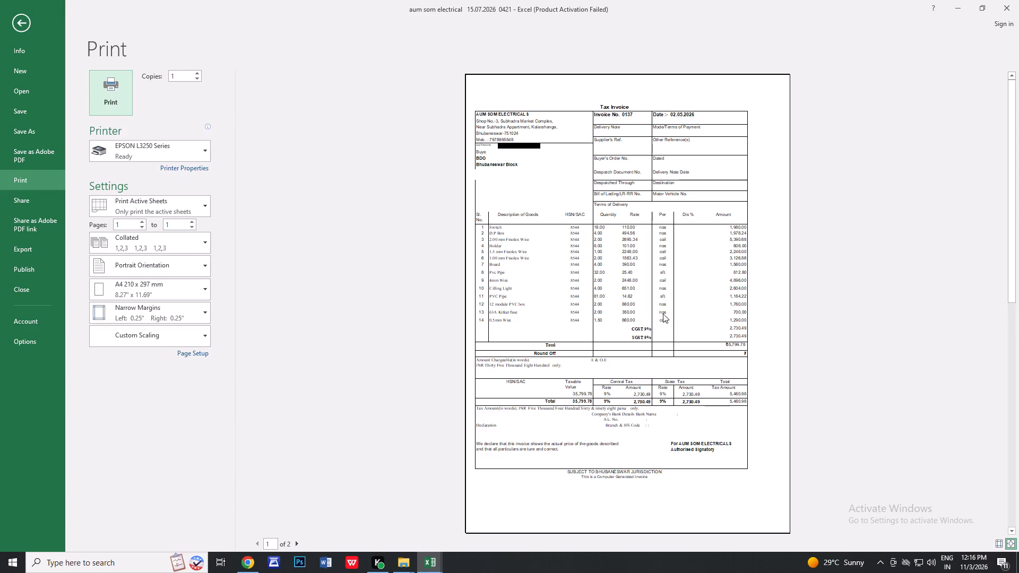
click(122, 98)
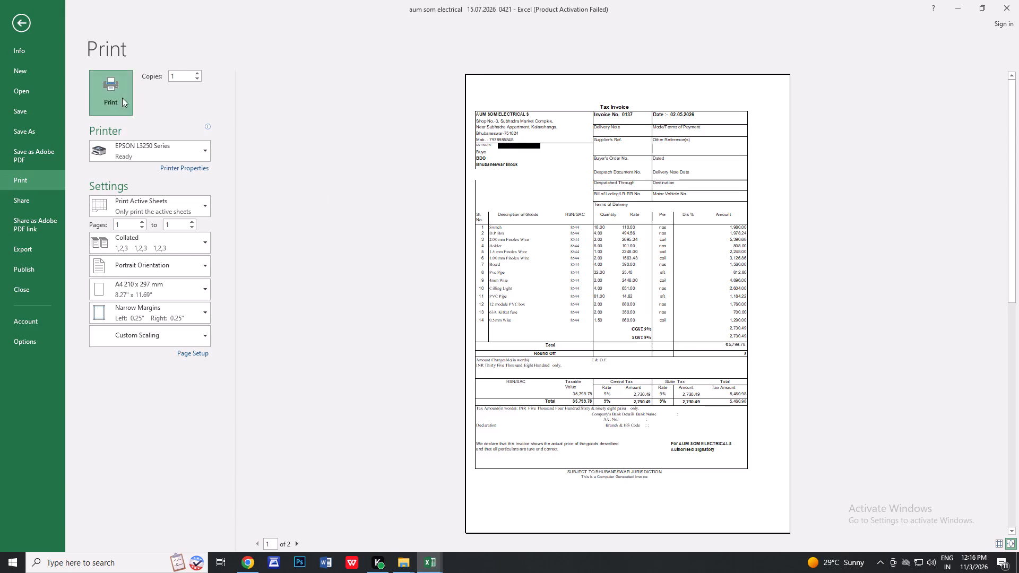
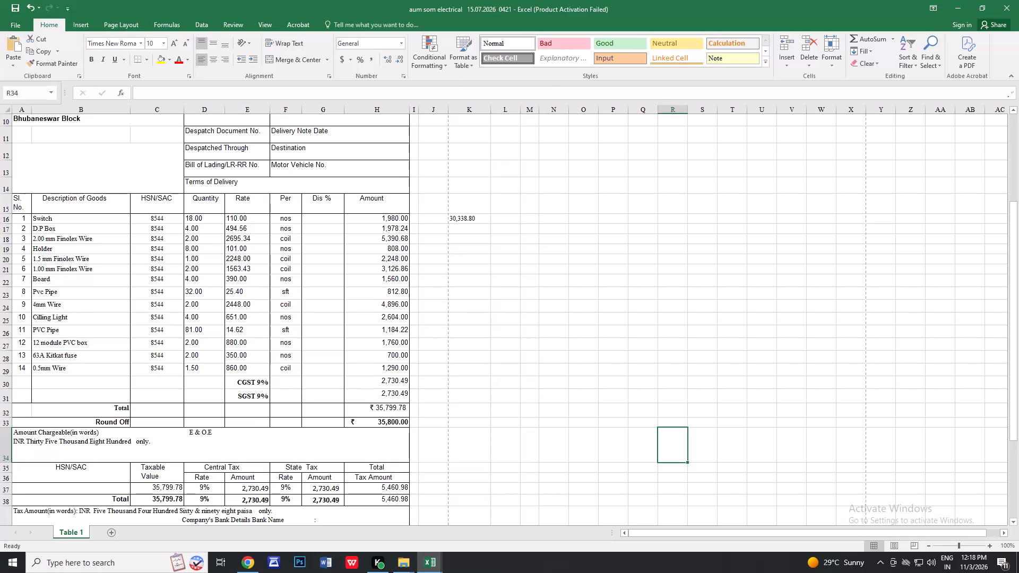
Close the Aum Som Electrical invoice workbook, saving its changes.
click(1017, 0)
click(469, 298)
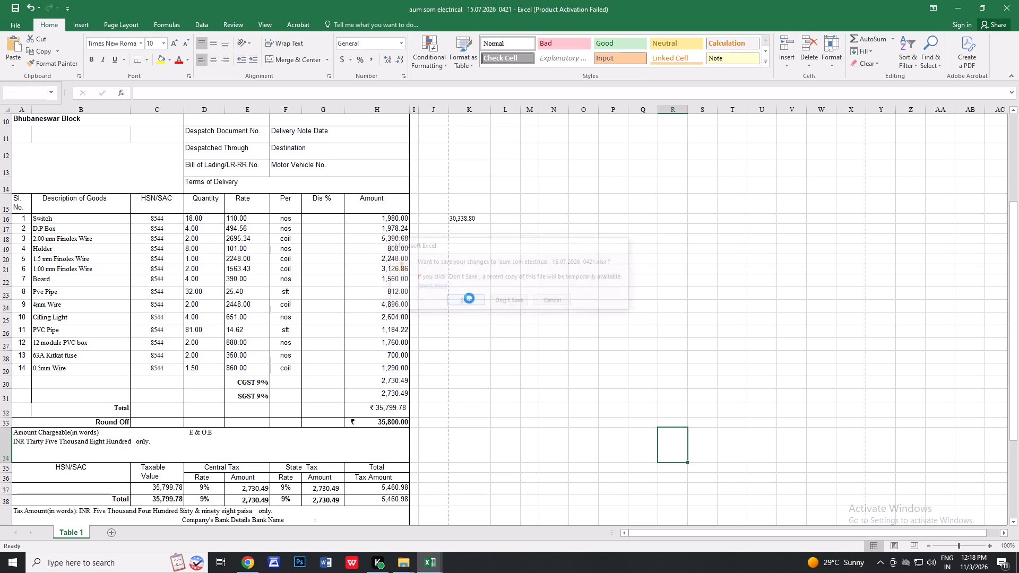
Close the Gujurat 0513, Biswanath Hardware 0373 and U.K. Traders 0563 workbooks, saving the changes in each.
click(1006, 3)
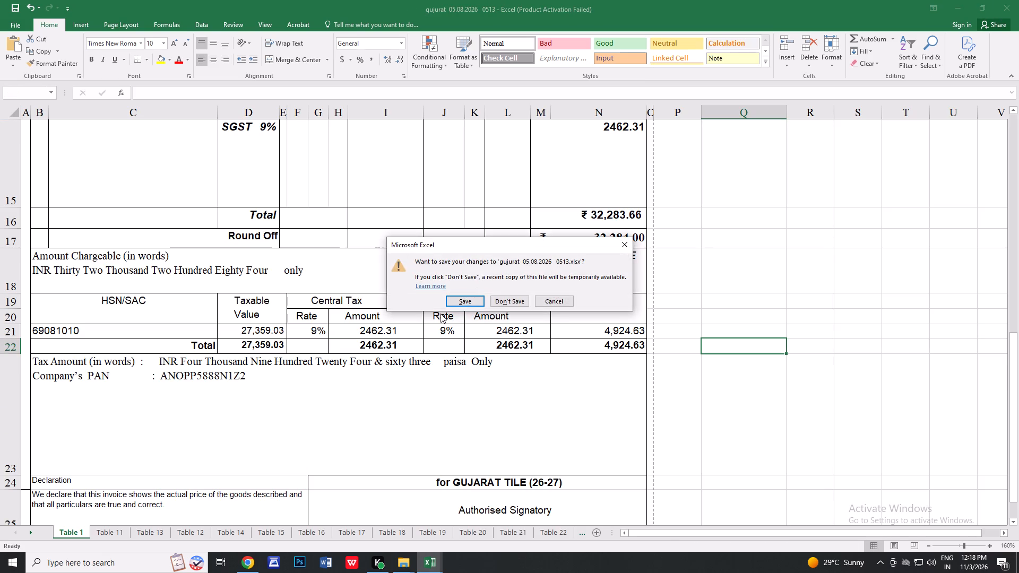
click(466, 297)
click(1016, 0)
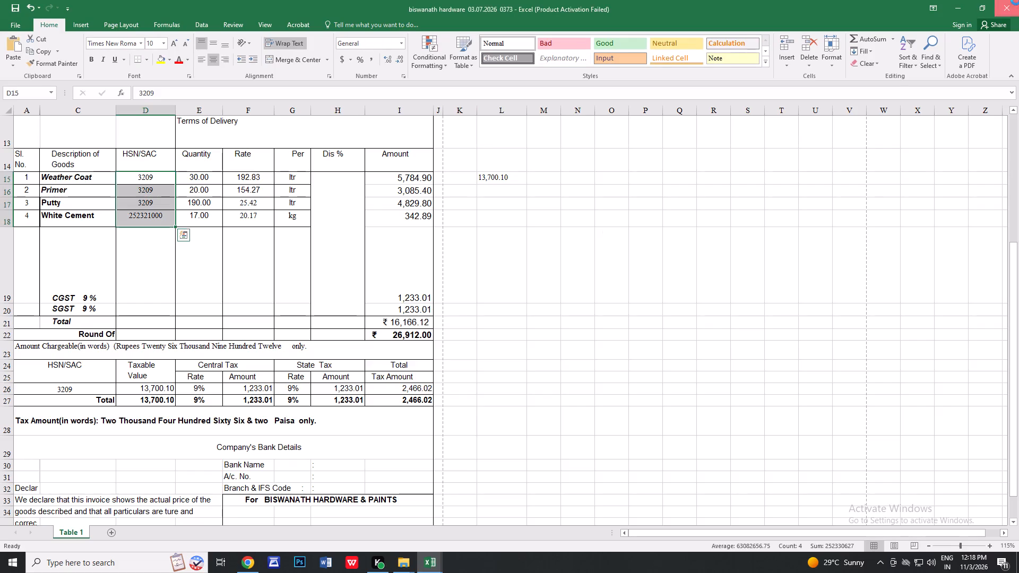
click(468, 298)
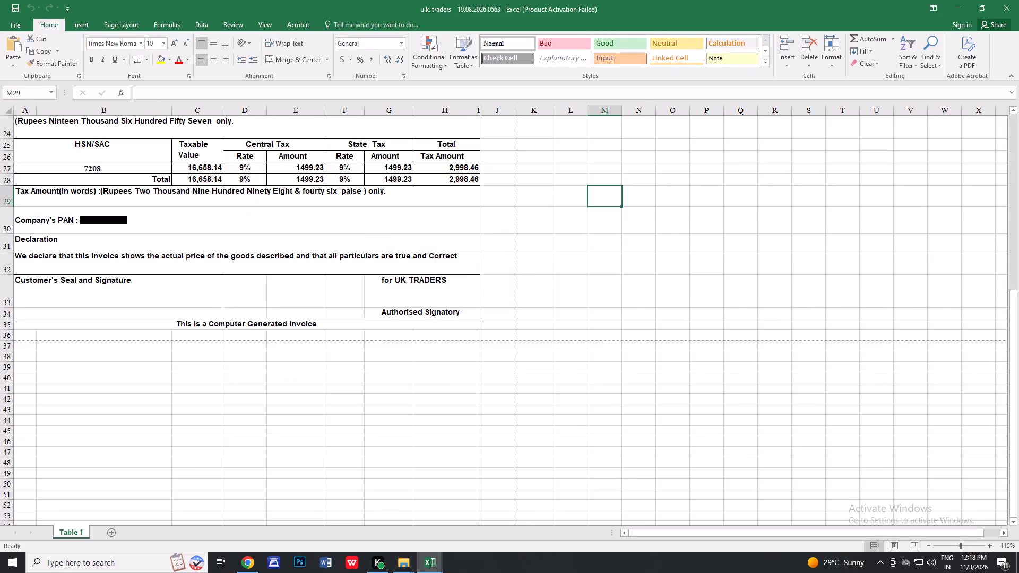
click(1018, 0)
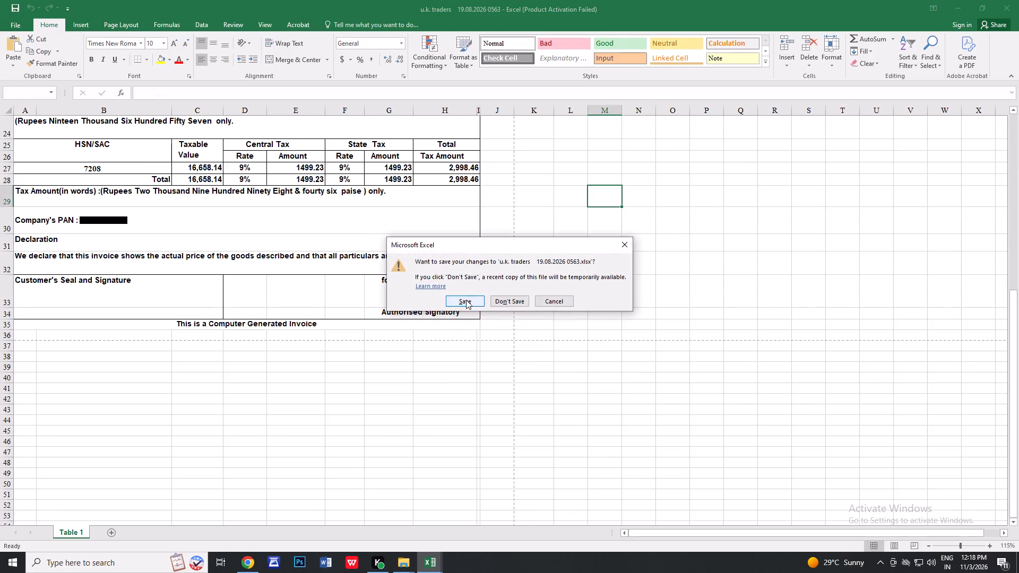
click(466, 300)
Close the JK 0445, steel co 2 0092, khandagiri - Copy 0380 and KHANDAGIRI 0297 workbooks, saving the changes in each.
click(1005, 2)
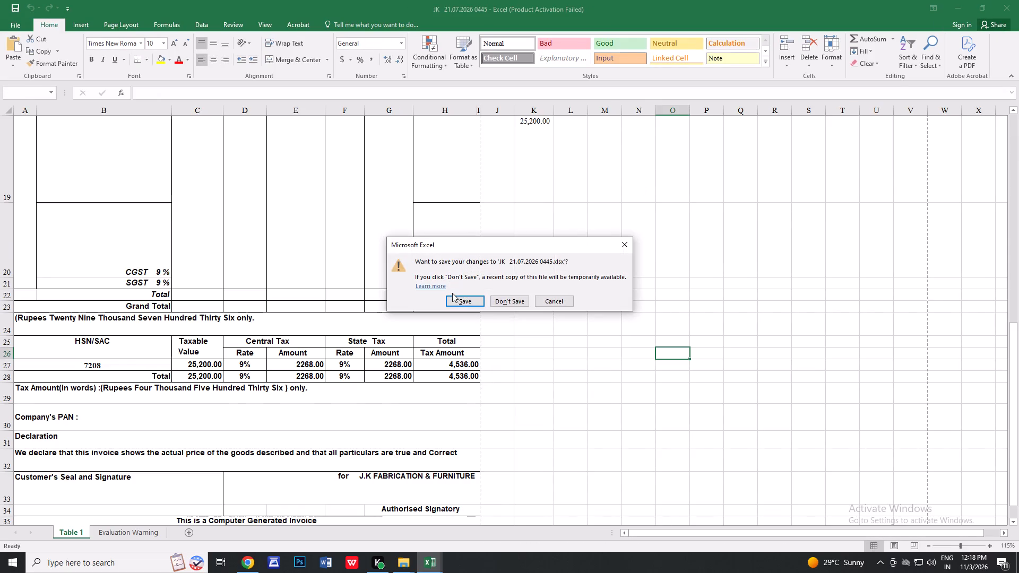
click(452, 299)
click(1018, 0)
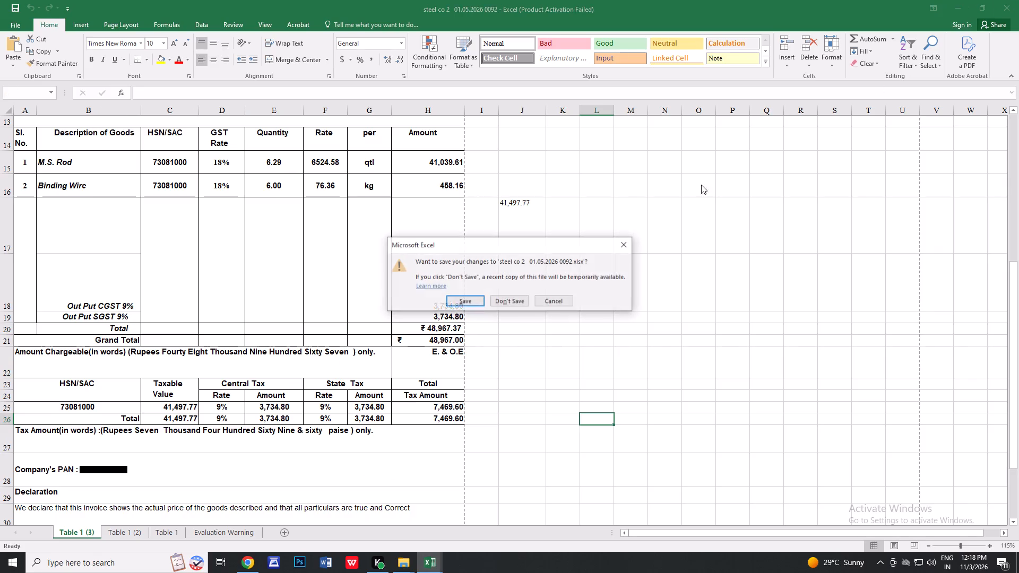
click(473, 305)
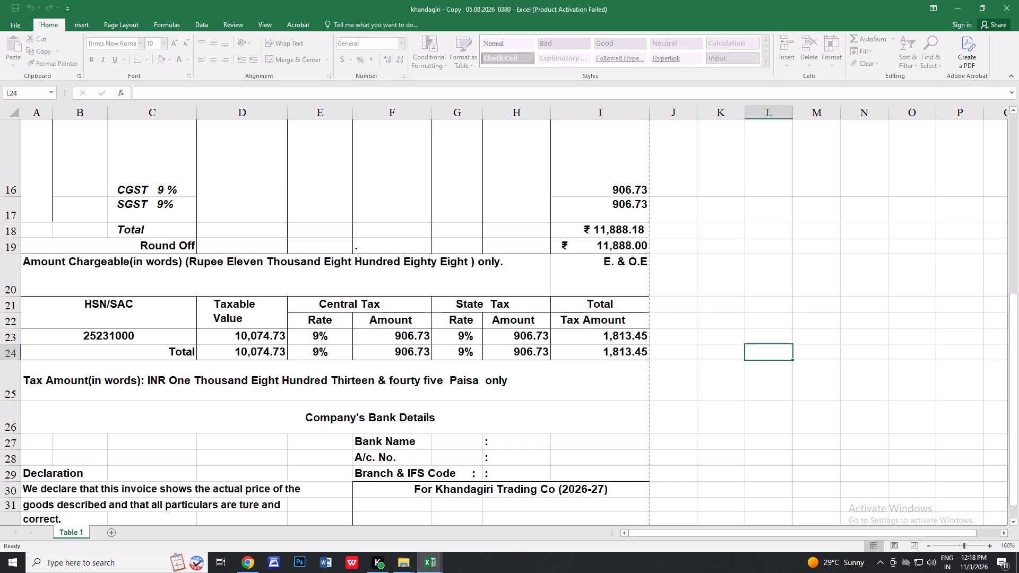
click(1013, 9)
click(473, 302)
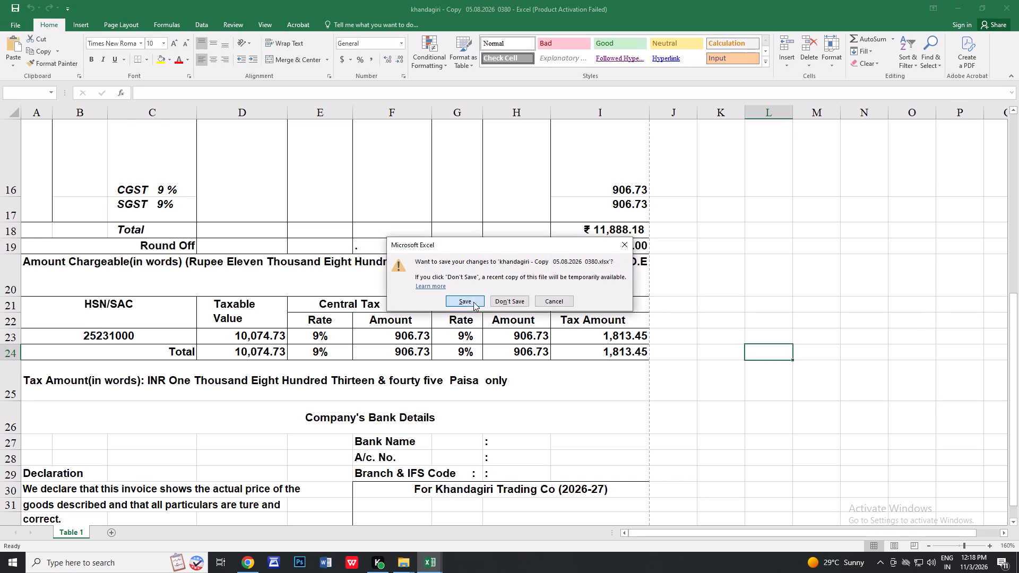
click(1011, 5)
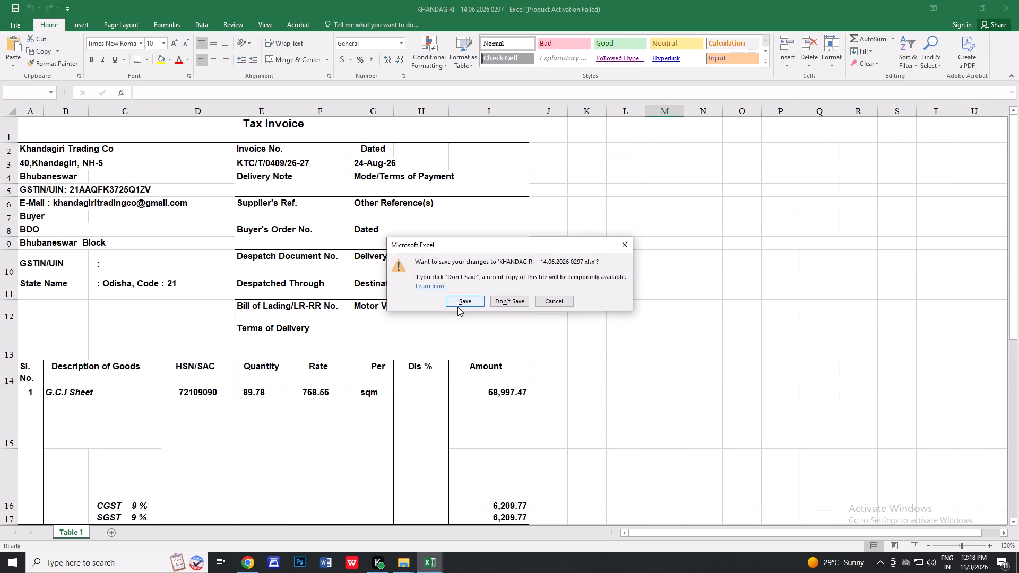
click(457, 307)
Close the SUDHAKAR SANITARY 1845 workbook.
click(1008, 7)
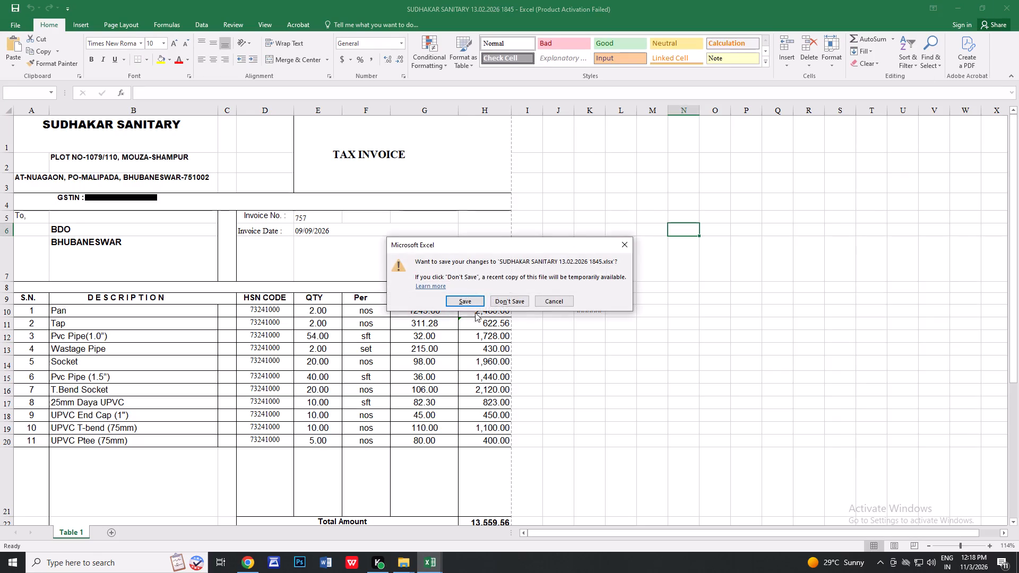
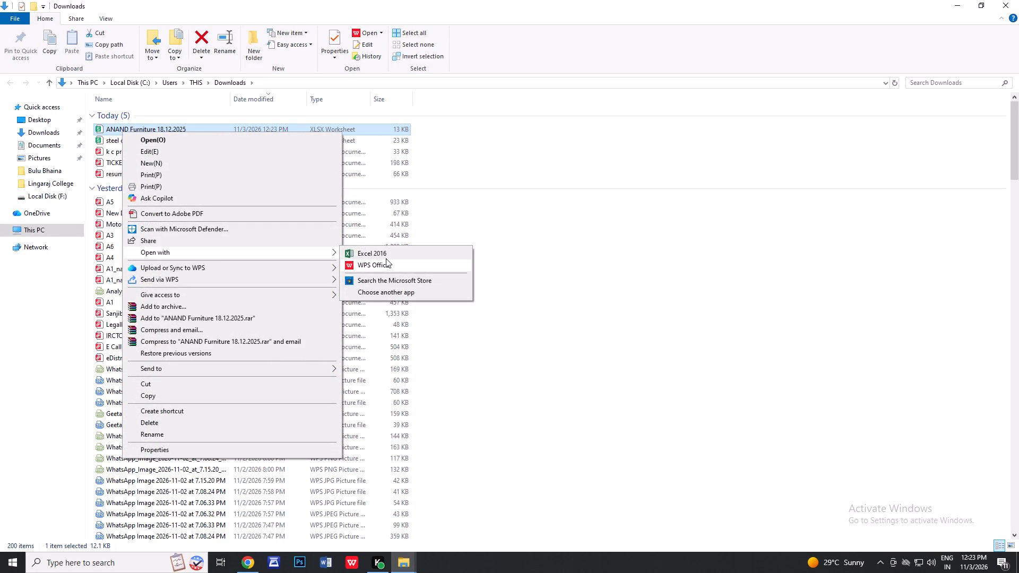
Open the ANAND Furniture 18.12.2025 workbook in Excel 2016, dismiss the activation notice and enable editing.
click(376, 255)
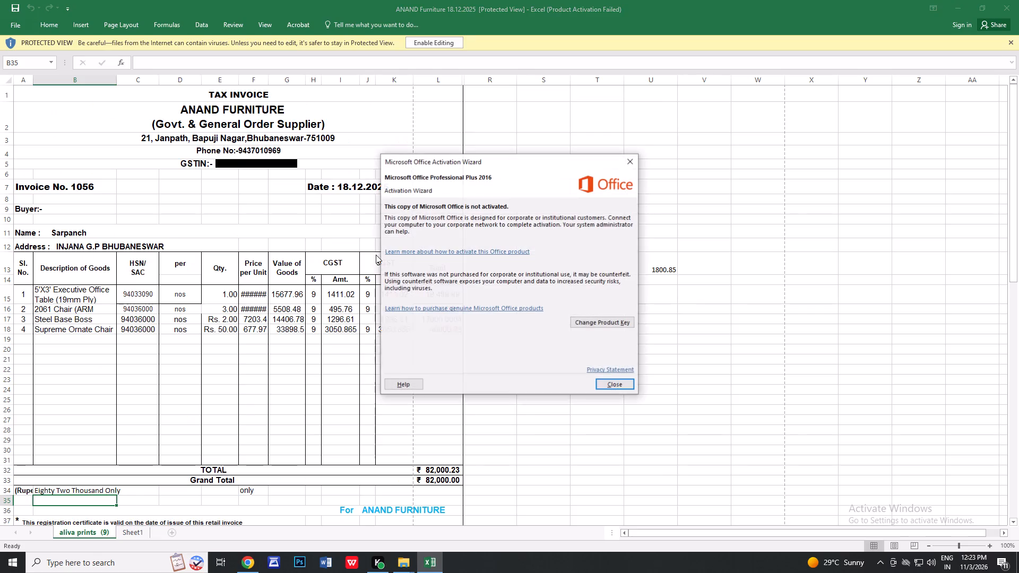
click(611, 381)
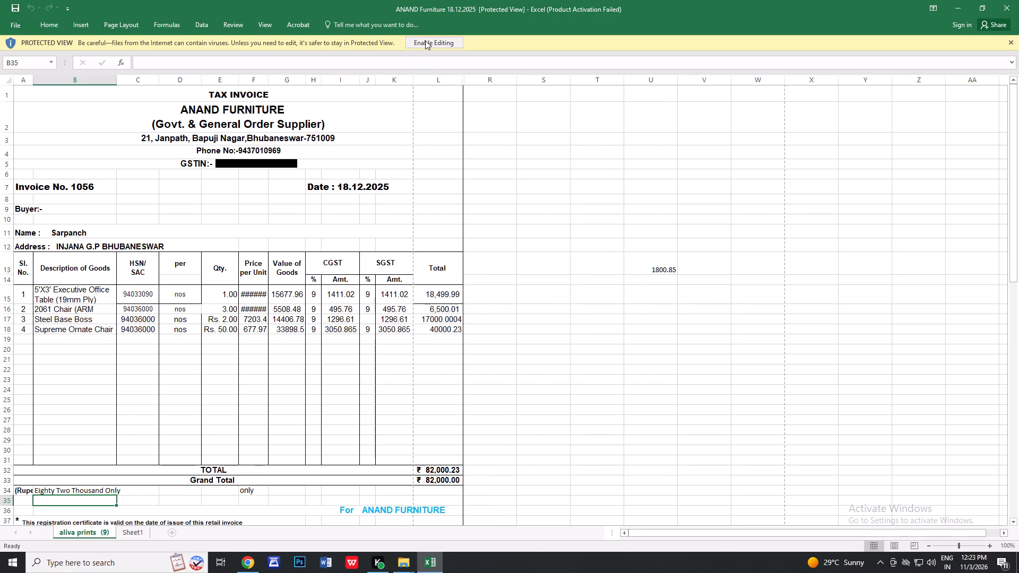
click(425, 40)
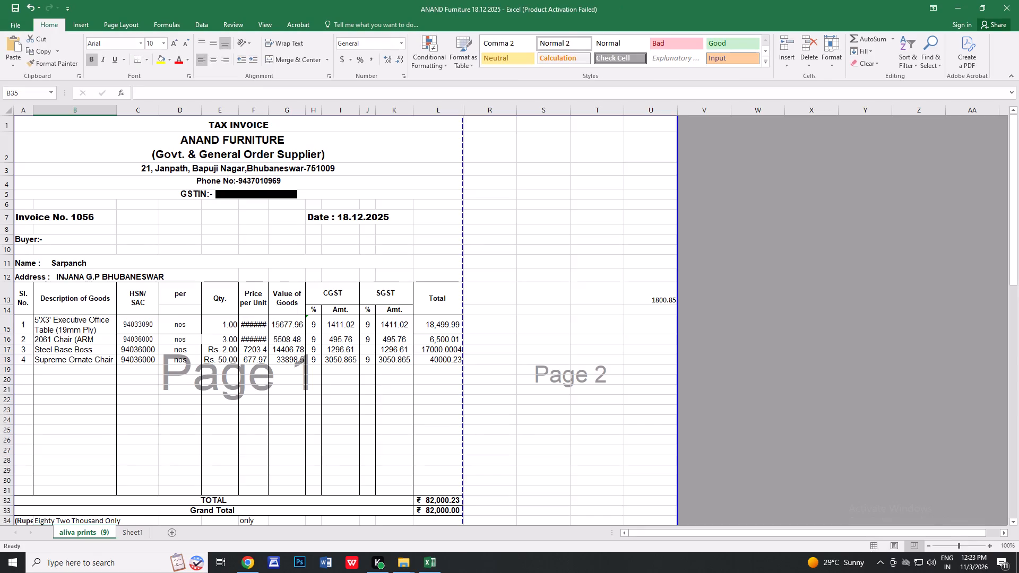
Set the Anand Furniture invoice date to 02.07.2026.
double_click(348, 219)
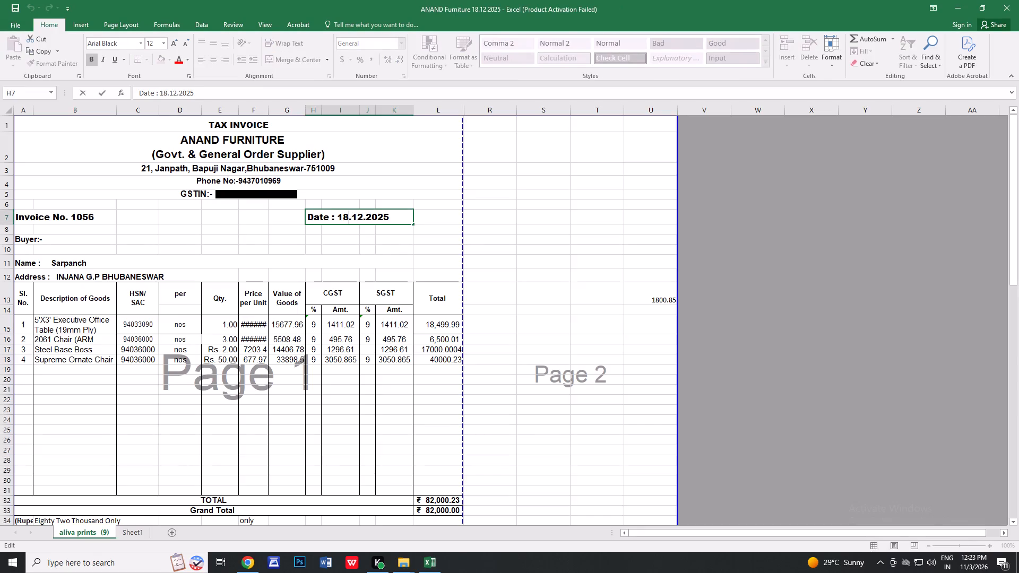
key(BackSpace)
key(BackSpace)
text(02)
key(Right)
key(Right)
key(Right)
key(BackSpace)
key(BackSpace)
key(0)
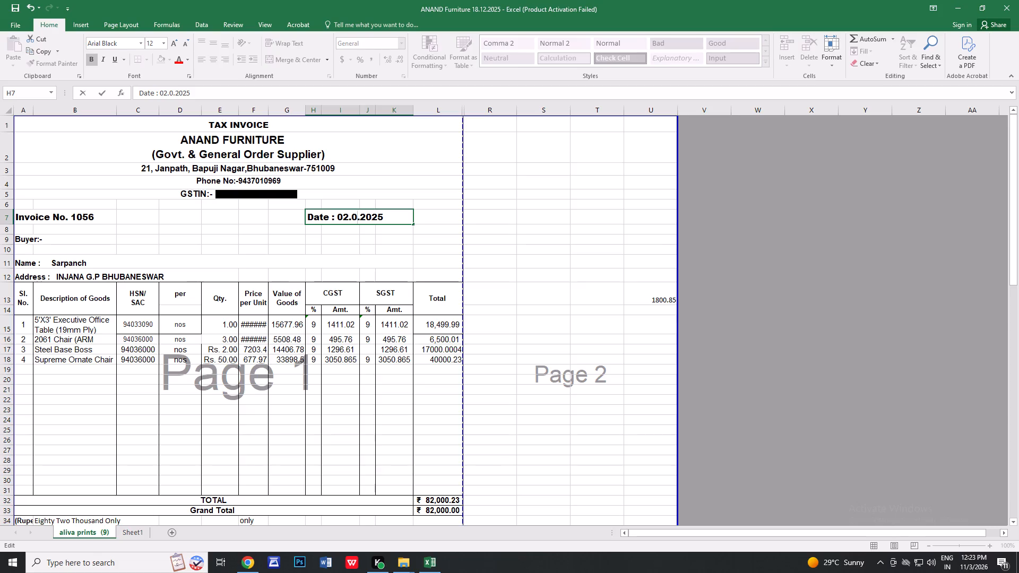
key(7)
key(Right)
key(Right)
key(Right)
key(Right)
key(Right)
key(BackSpace)
key(6)
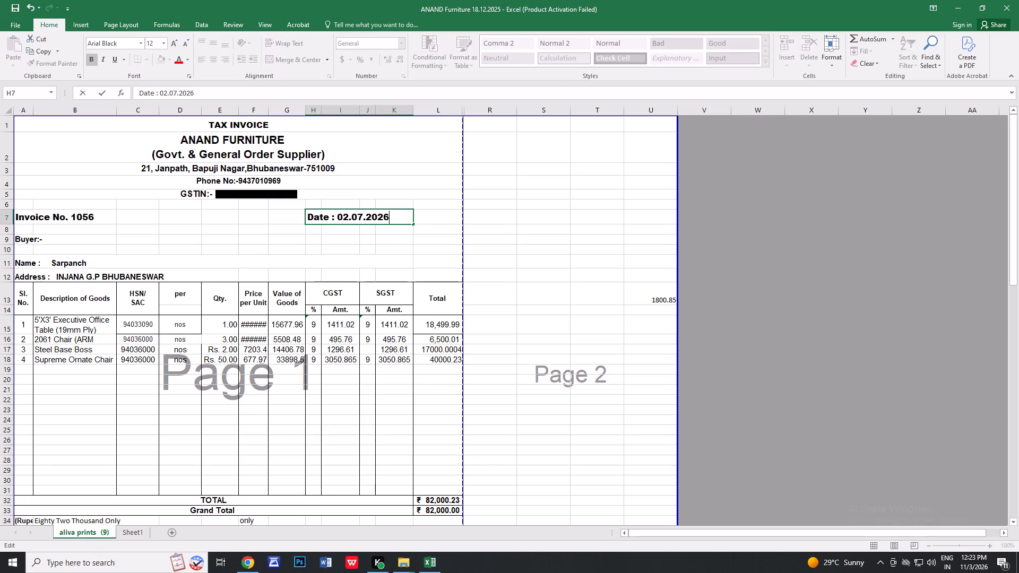
click(554, 195)
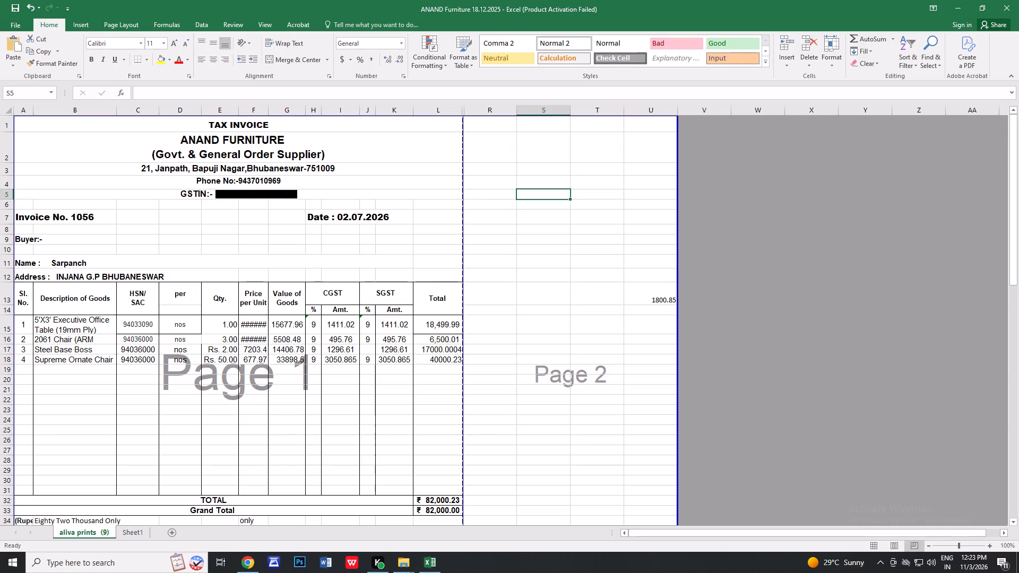
Replace the number after "Invoice No." on the Anand Furniture invoice with a new one starting with 0.
click(101, 220)
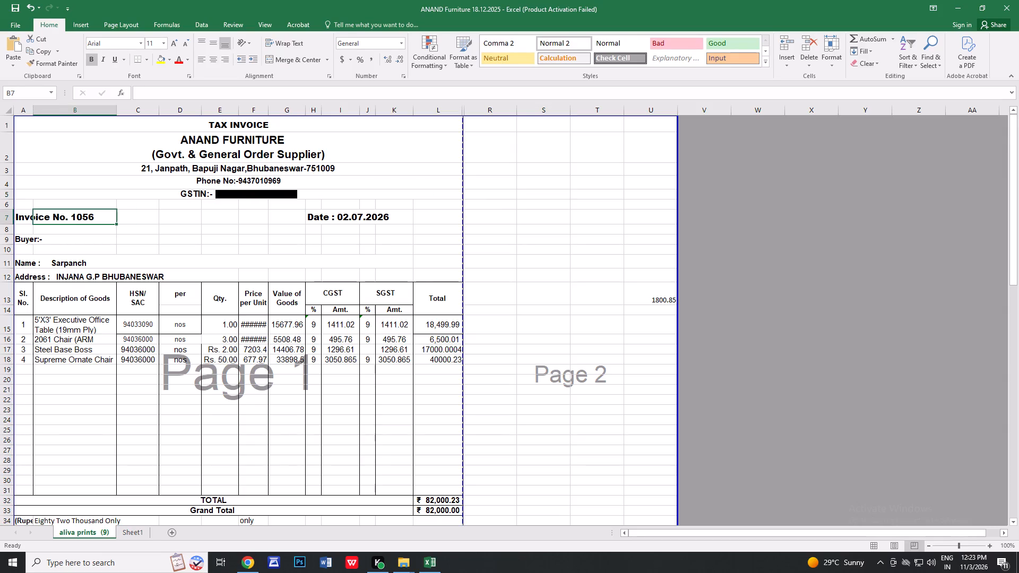
click(98, 218)
click(23, 219)
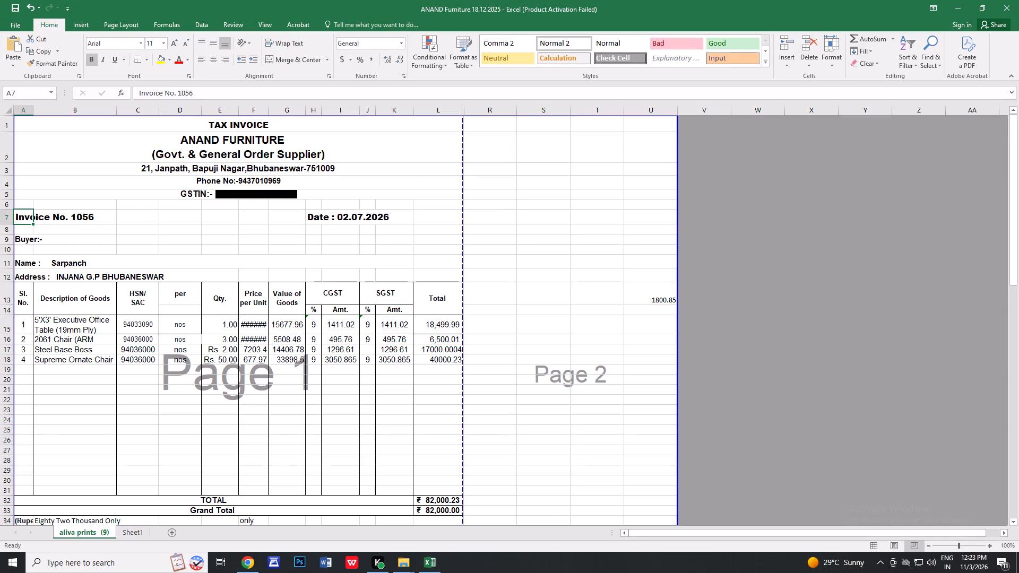
click(206, 91)
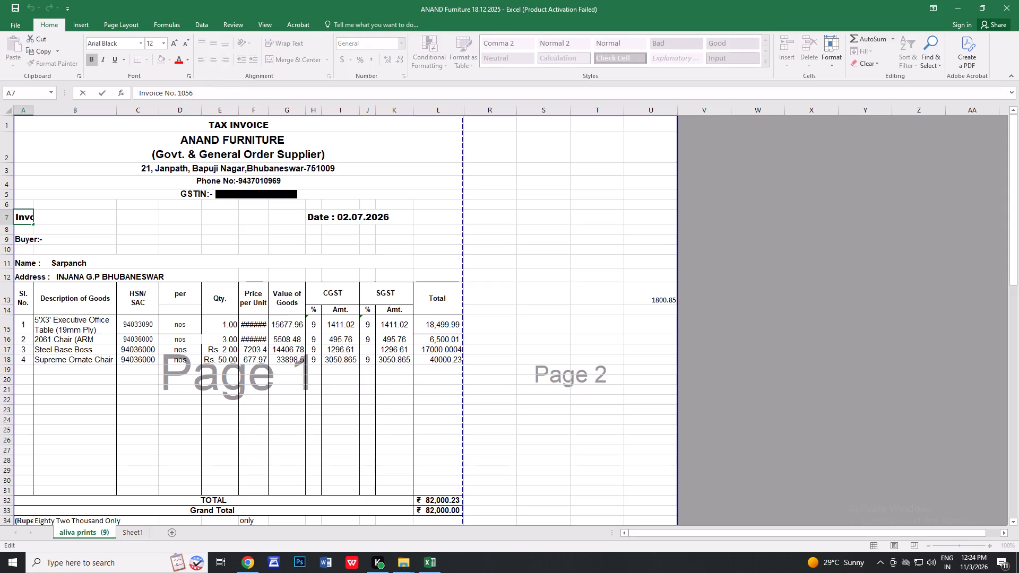
key(BackSpace)
key(BackSpace)
key(BackSpace)
key(BackSpace)
key(0)
Complete the Anand Furniture invoice number so that it reads 0515.
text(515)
click(513, 226)
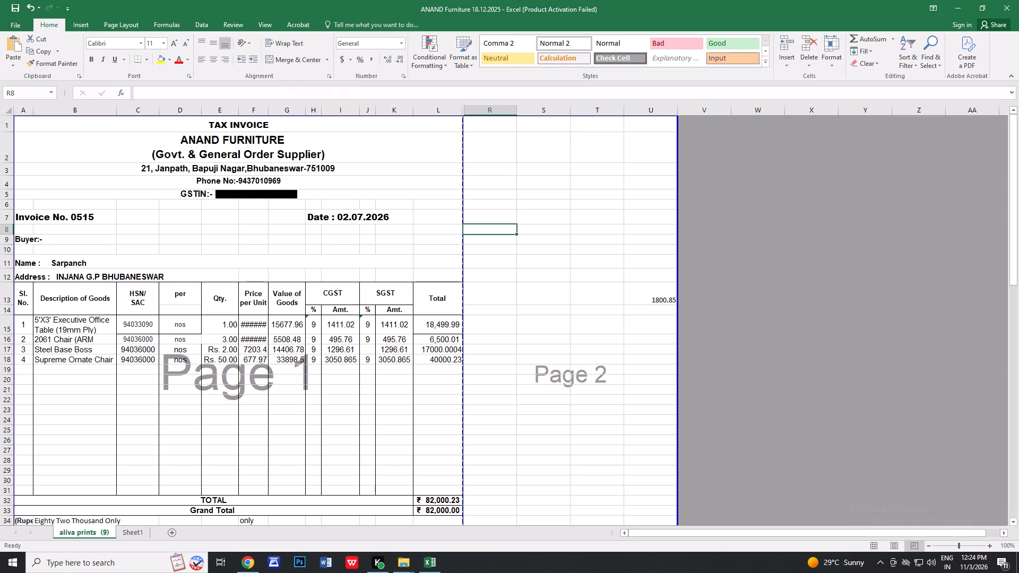
scroll(283, 254, down, 1)
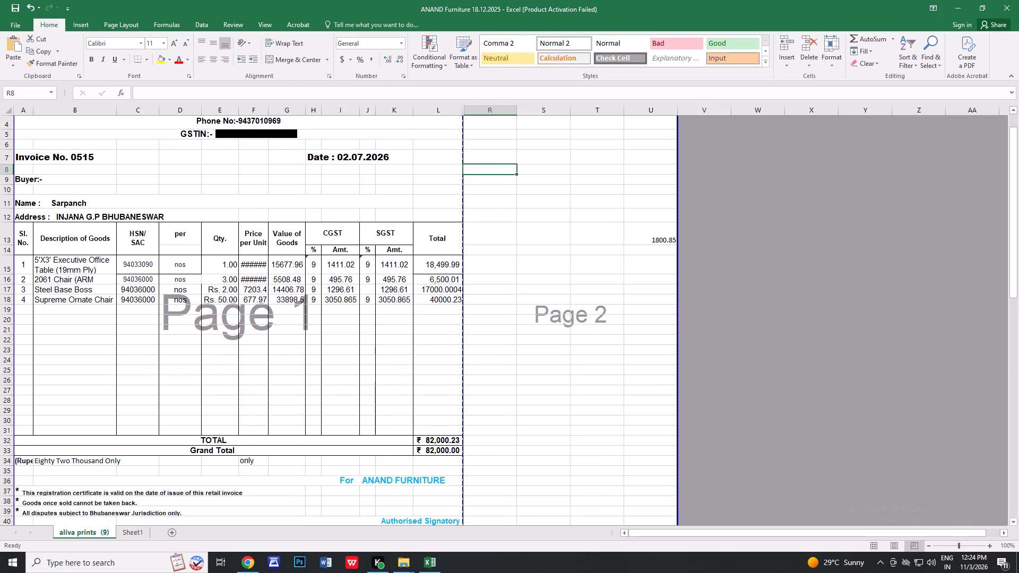
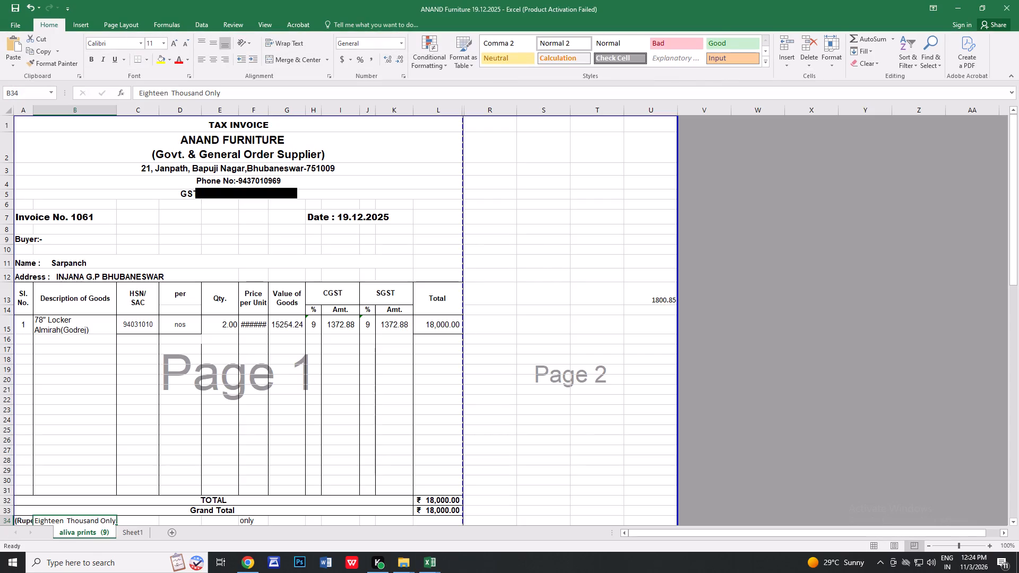
Set the invoice date in the ANAND Furniture 19.12.2025 workbook to 02.07.2026.
double_click(348, 220)
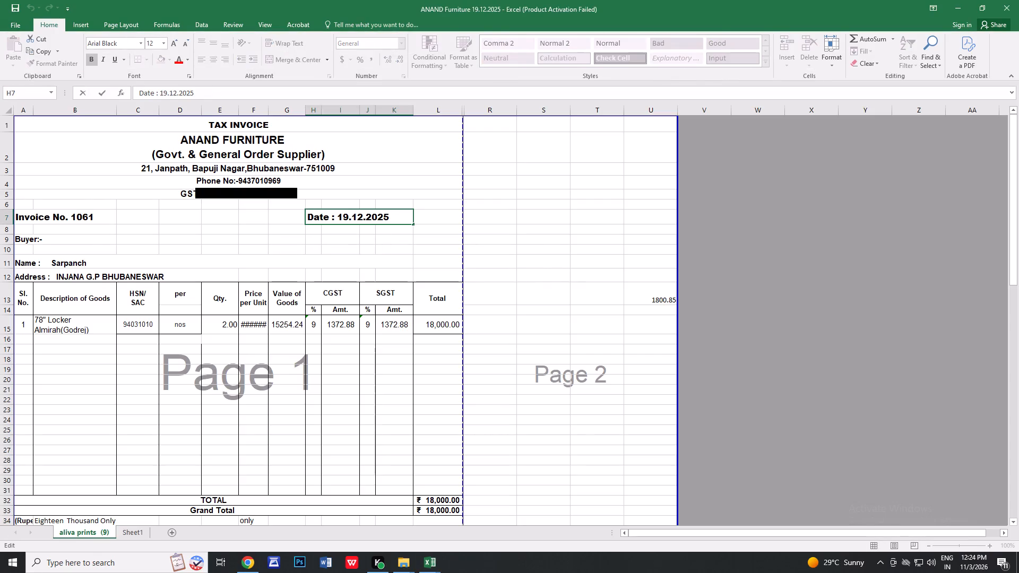
key(BackSpace)
key(BackSpace)
text(02)
key(Right)
key(Right)
key(Right)
key(BackSpace)
key(BackSpace)
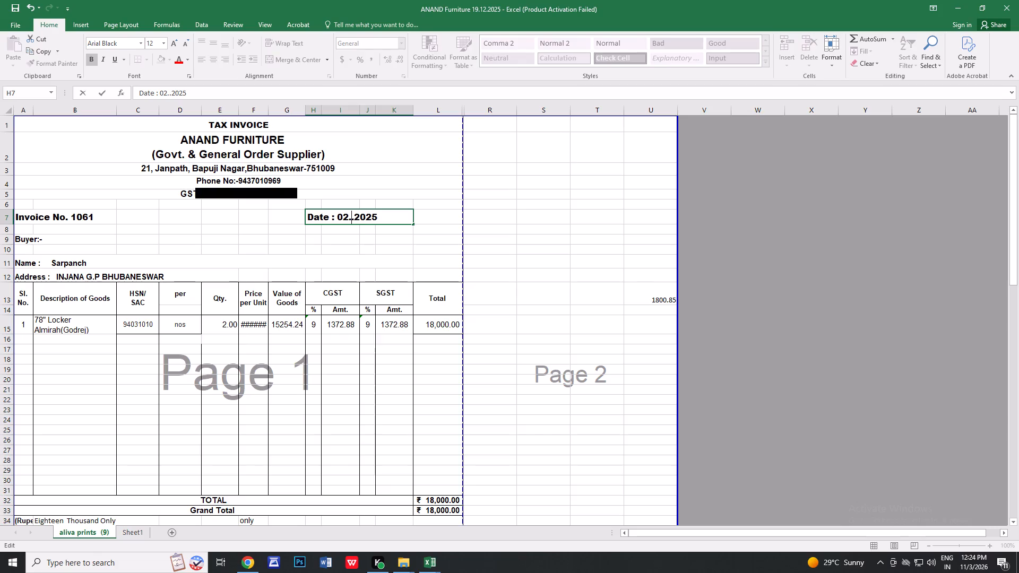
key(0)
key(7)
key(Right)
key(Right)
key(Right)
key(Right)
key(Right)
key(BackSpace)
key(6)
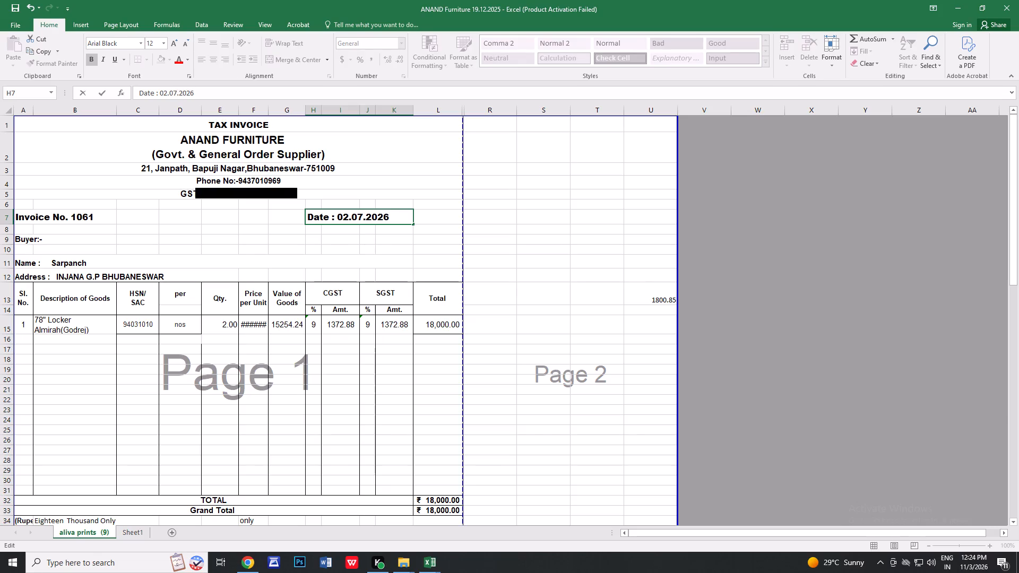
Replace the number after "Invoice No." with 0515.
click(22, 221)
click(205, 95)
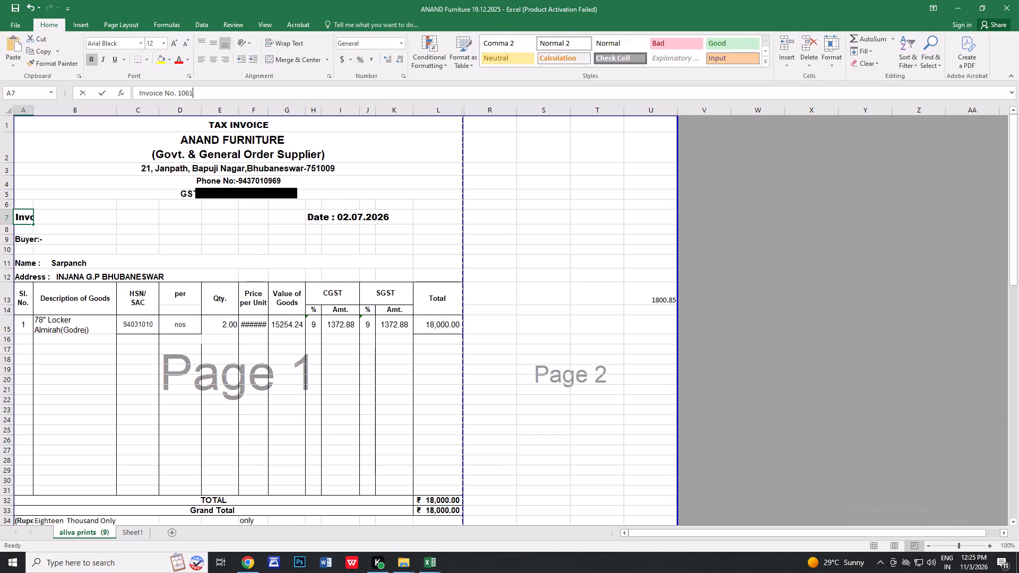
key(BackSpace)
key(BackSpace)
key(BackSpace)
key(BackSpace)
key(0)
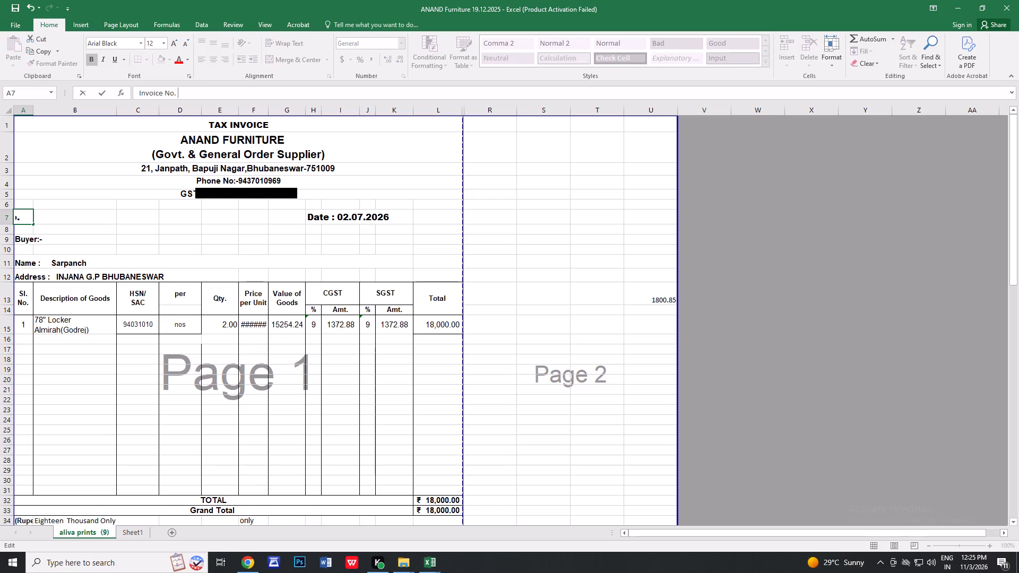
text(515)
click(508, 266)
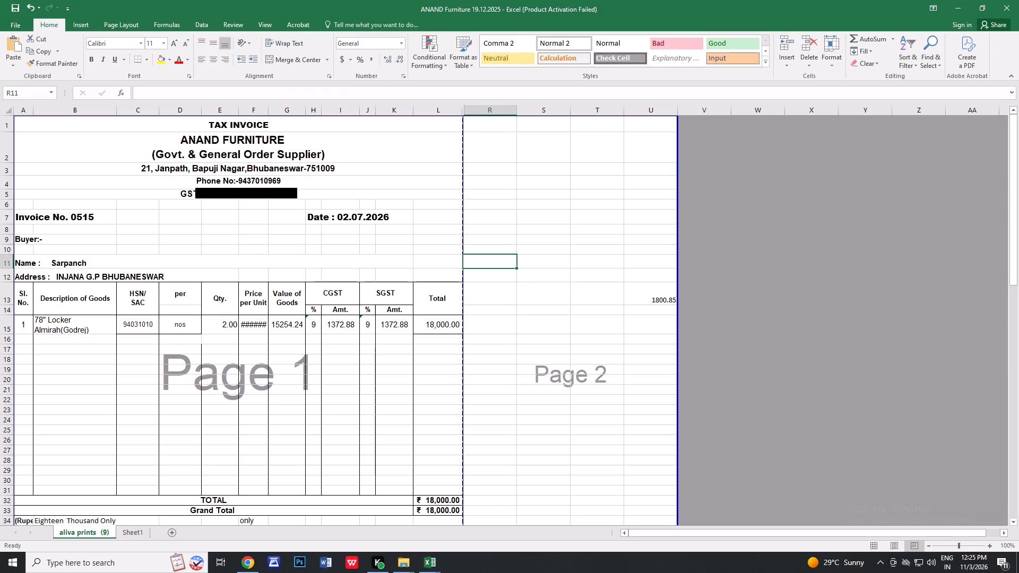
Replace the first item's description of goods with "Suplly of Conference".
click(70, 329)
key(s)
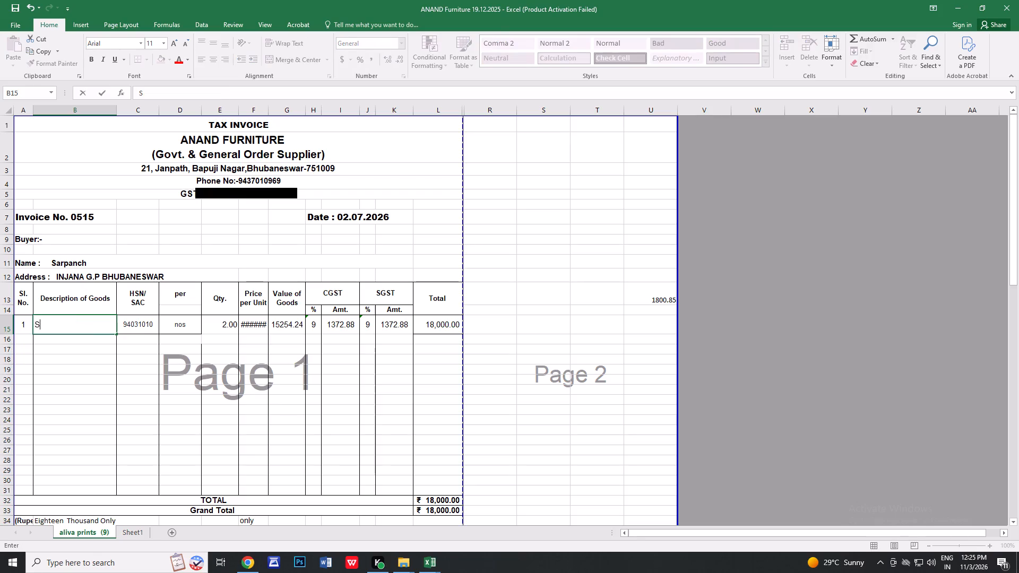
text(up)
text(lly of)
key(space)
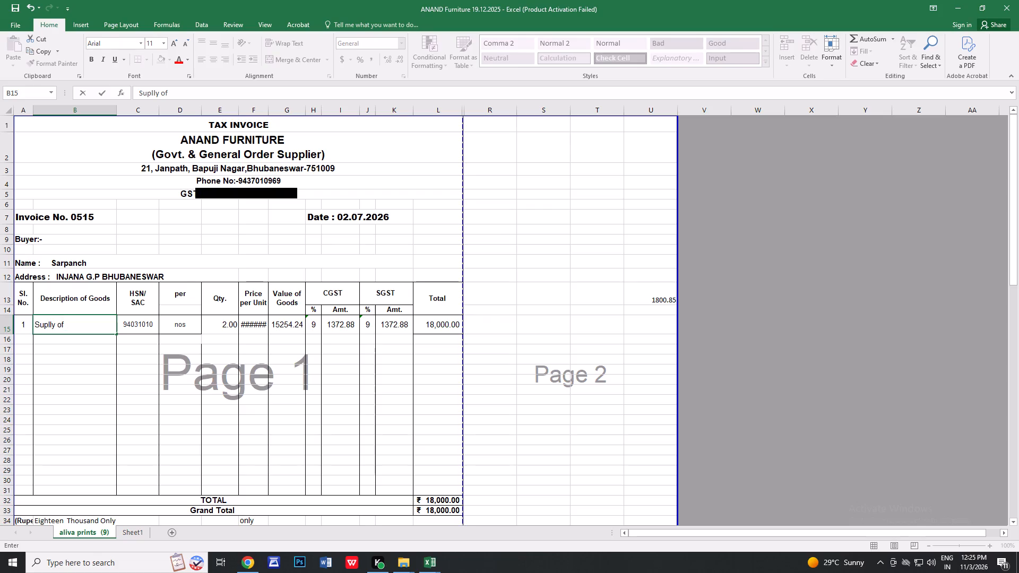
text(onfreence)
key(Left)
key(Left)
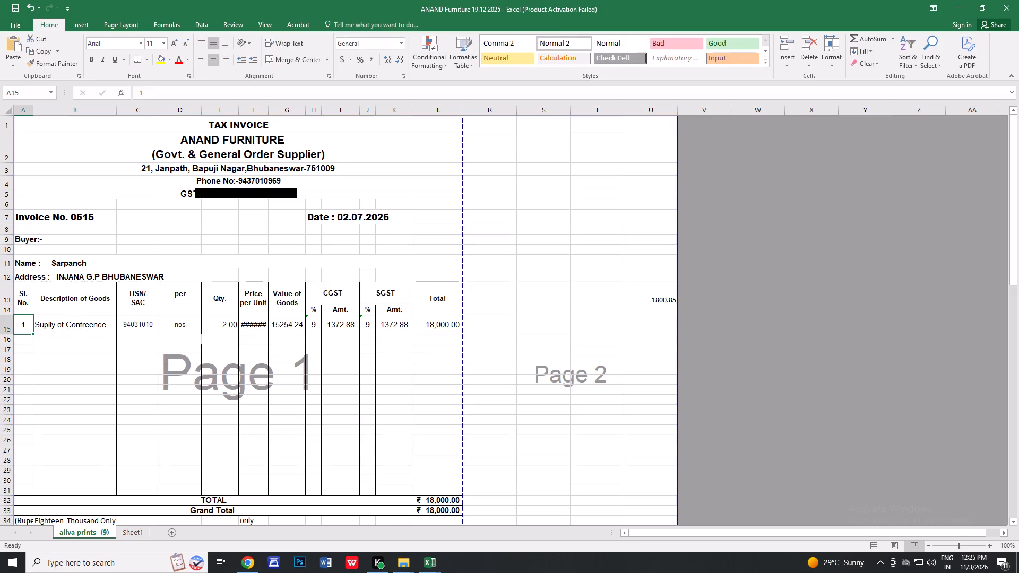
key(Right)
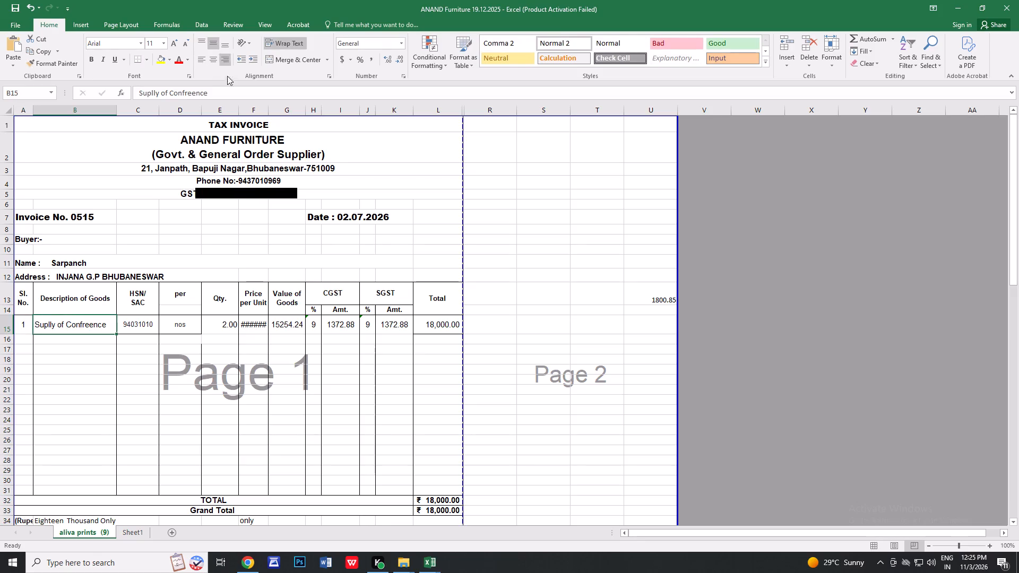
click(189, 91)
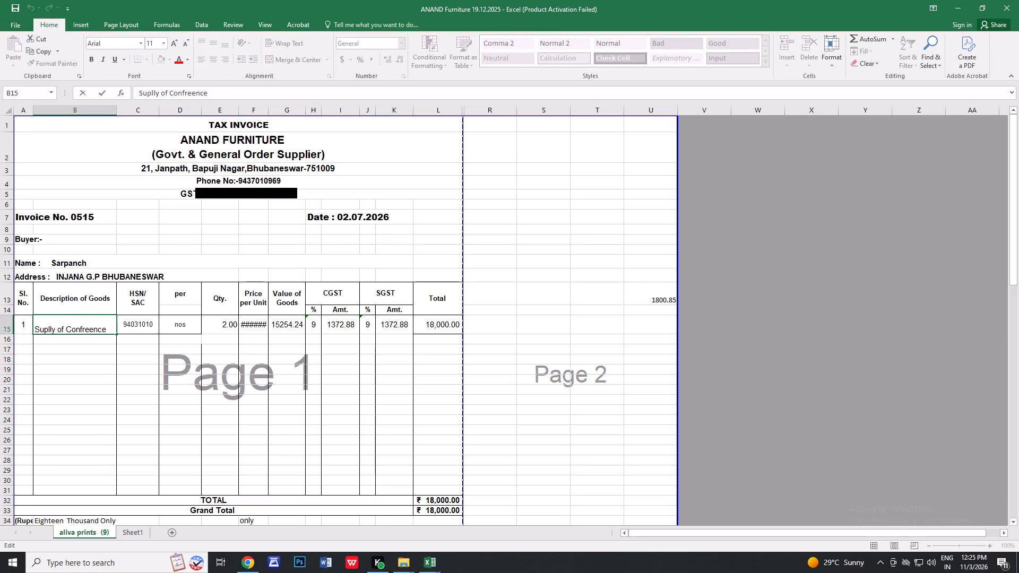
key(Right)
key(BackSpace)
click(182, 95)
key(Right)
key(e)
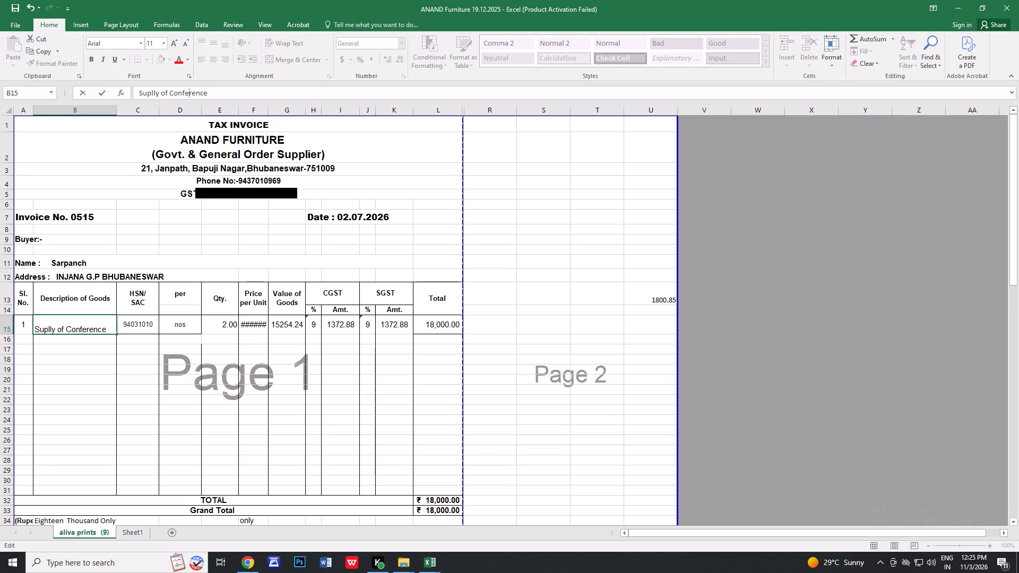
Extend the first item's description with "table with" after "Conference".
click(226, 94)
key(space)
text(of)
key(BackSpace)
key(BackSpace)
text(table)
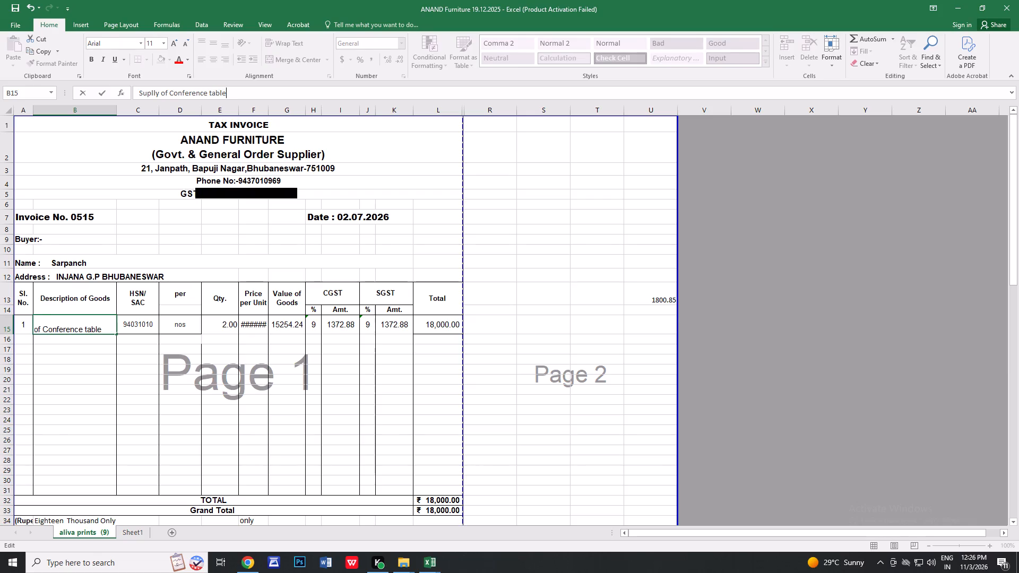
key(space)
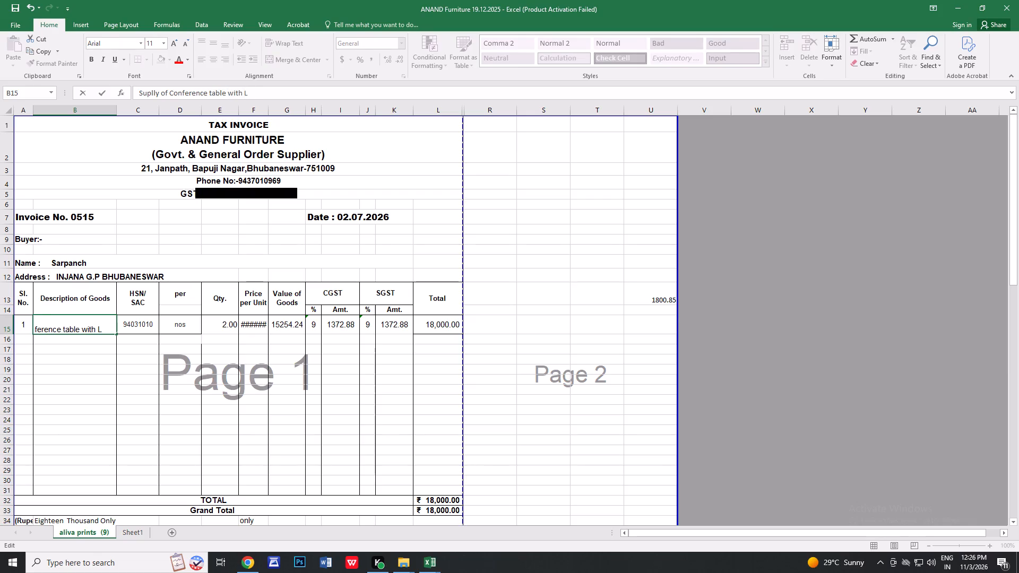
key(BackSpace)
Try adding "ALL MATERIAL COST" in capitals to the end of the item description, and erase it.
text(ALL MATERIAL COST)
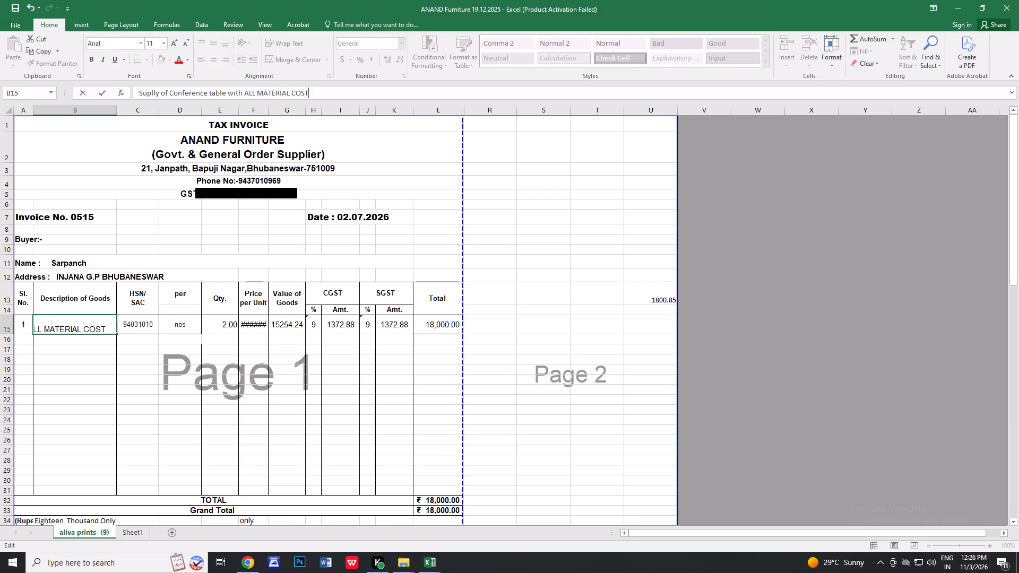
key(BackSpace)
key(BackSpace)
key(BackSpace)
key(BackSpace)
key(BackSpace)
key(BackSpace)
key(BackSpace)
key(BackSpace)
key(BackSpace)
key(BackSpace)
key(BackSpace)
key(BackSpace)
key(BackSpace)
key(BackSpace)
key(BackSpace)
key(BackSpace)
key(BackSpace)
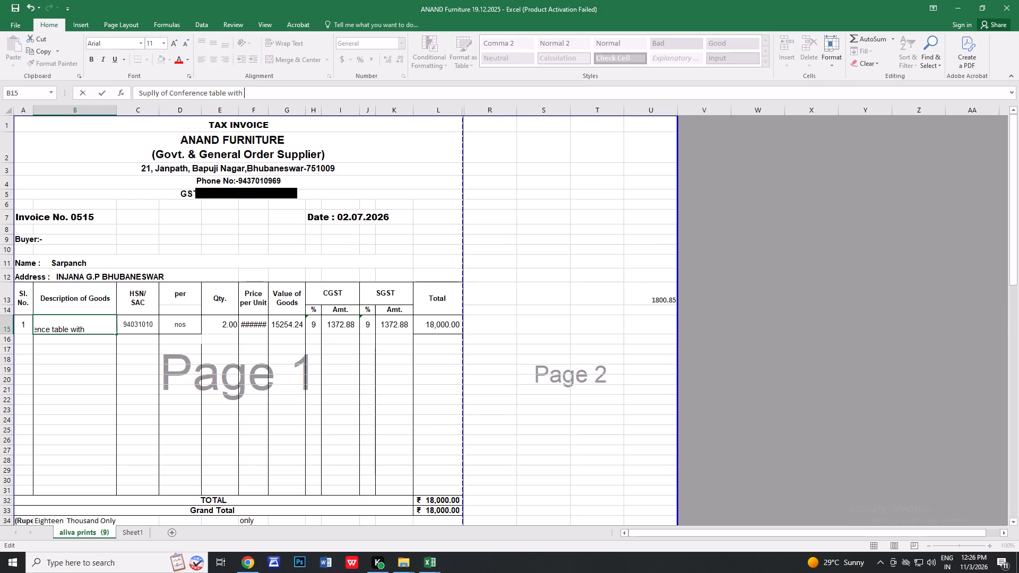
Finish the first item's description with "all material cost" in lowercase.
text(all material cos)
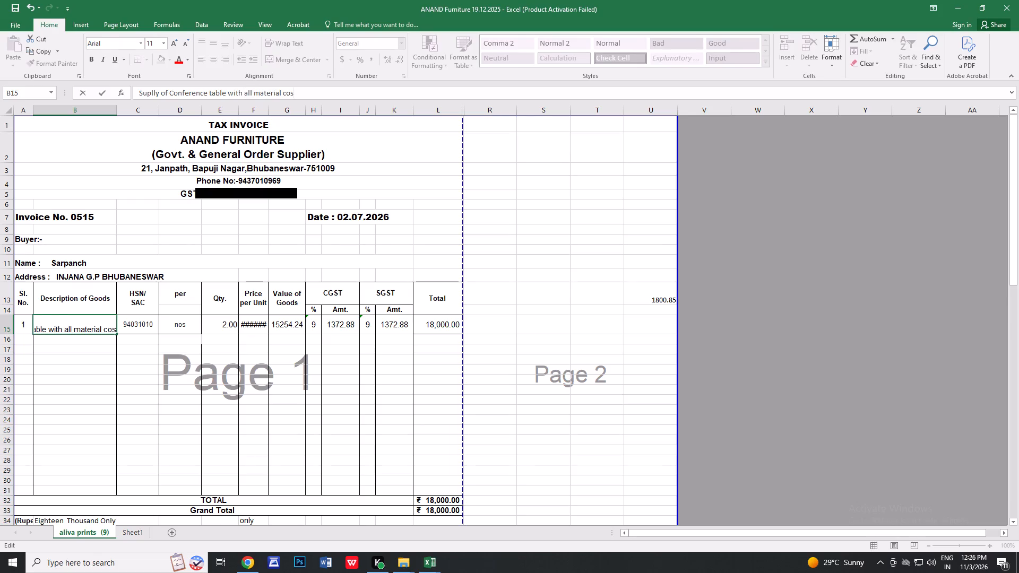
key(t)
click(598, 248)
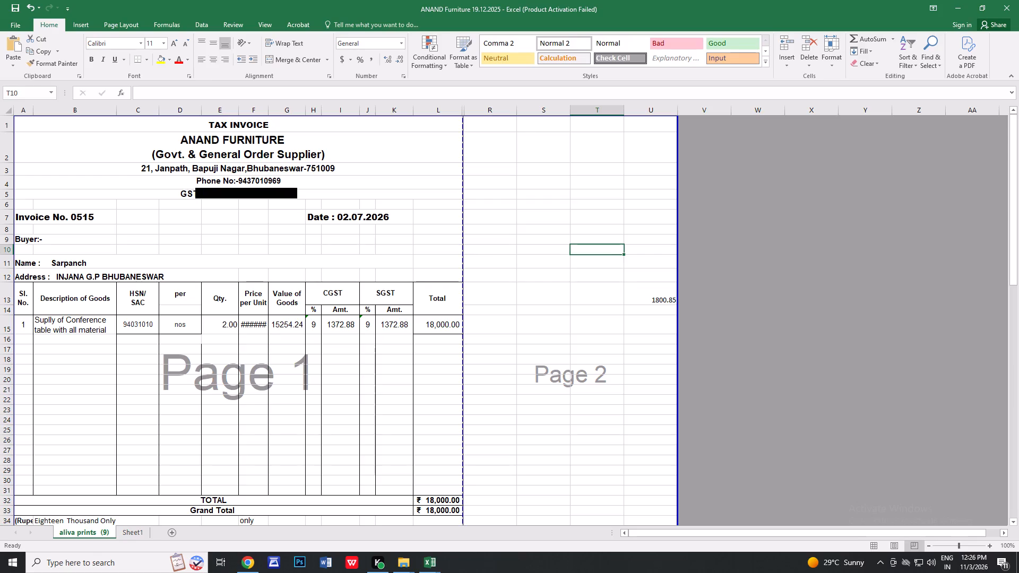
Slightly narrow the per and Qty. columns of the invoice table.
click(252, 322)
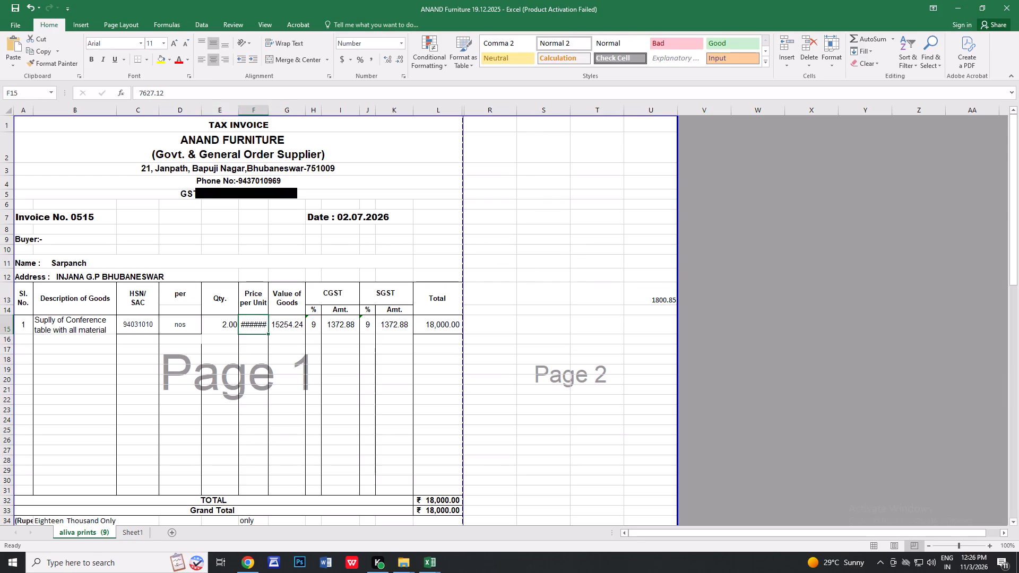
drag(202, 109, 193, 114)
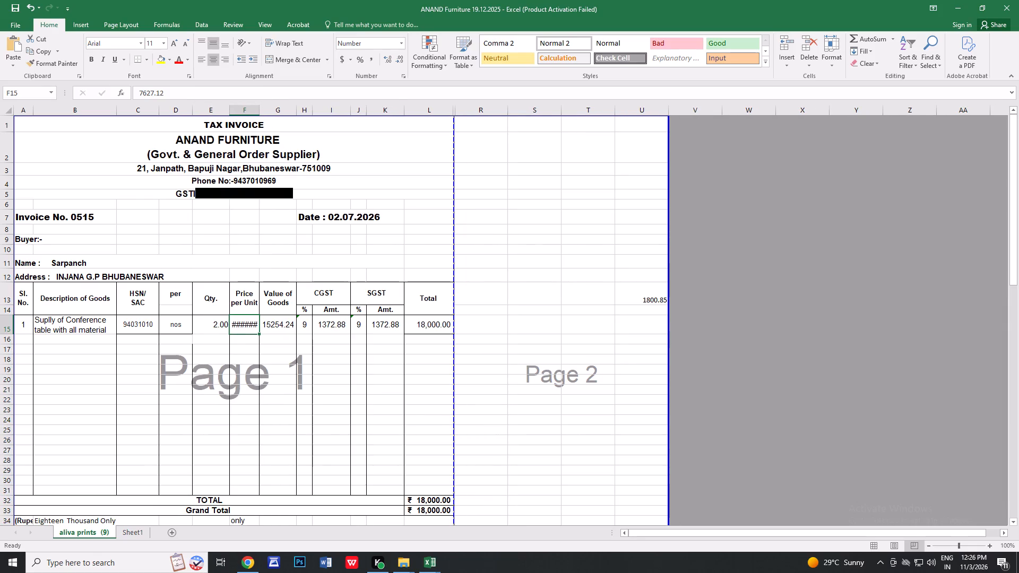
drag(228, 111, 218, 116)
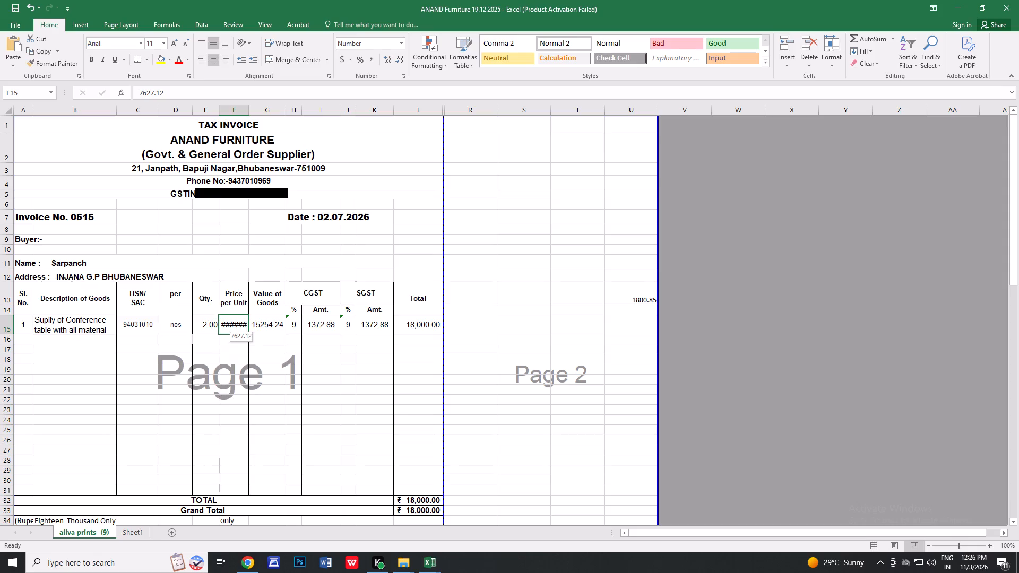
Set the conference table item's quantity to 1 and its price per unit to 72033.90.
click(205, 322)
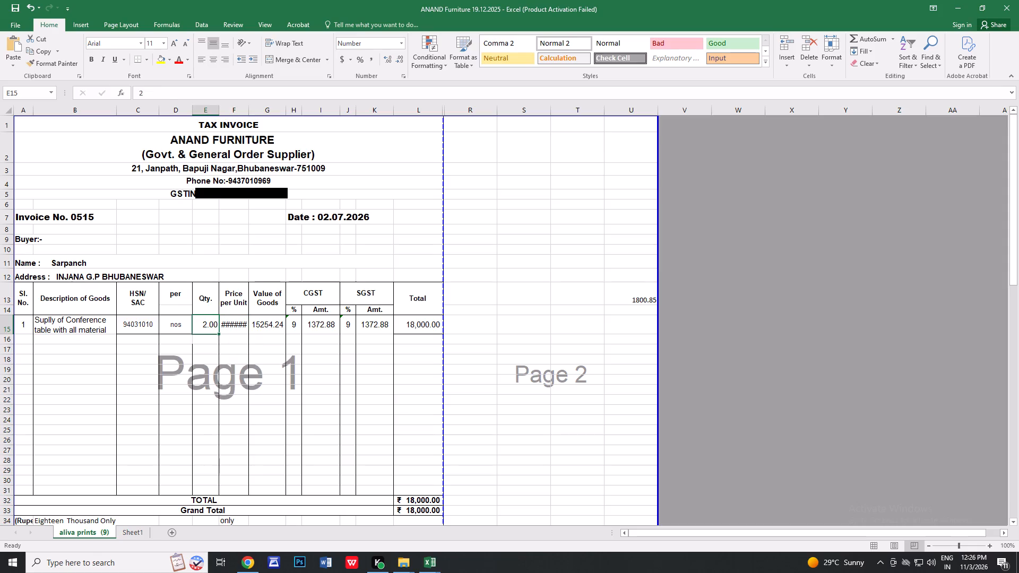
key(1)
click(235, 325)
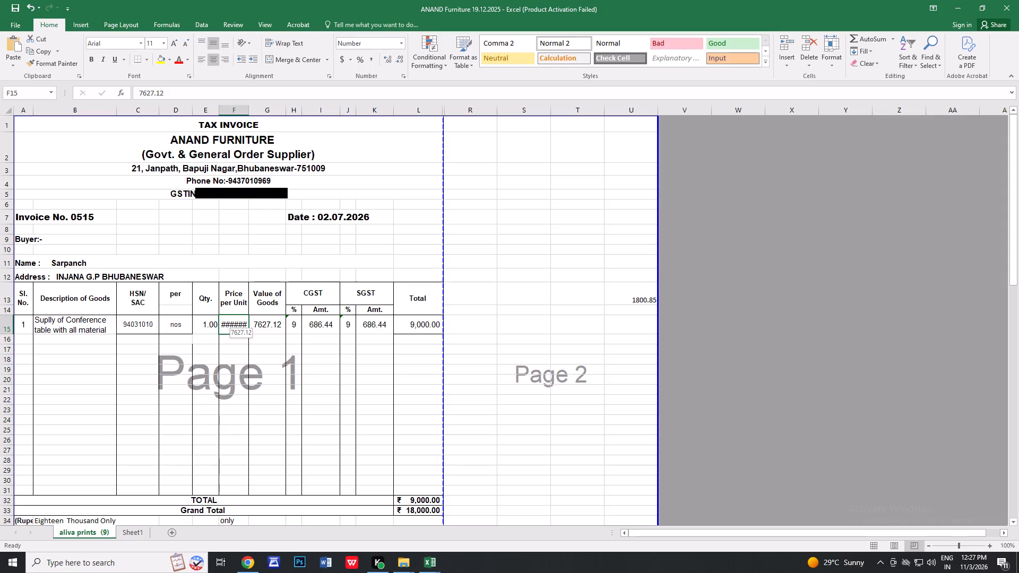
text(72)
text(033.90)
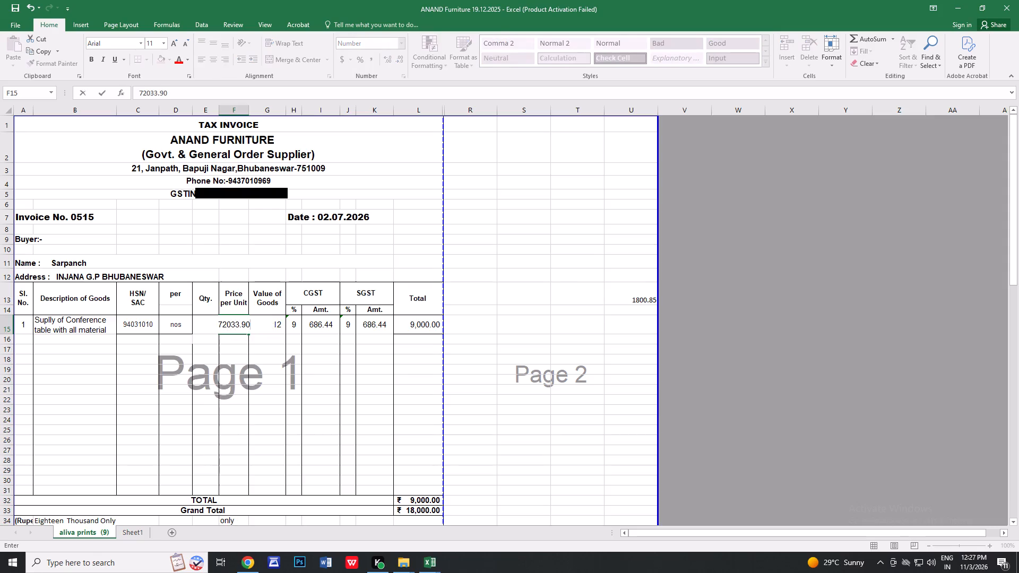
Narrow the per and Qty. columns of the invoice table further, leaving Qty. just wide enough for its value.
click(276, 362)
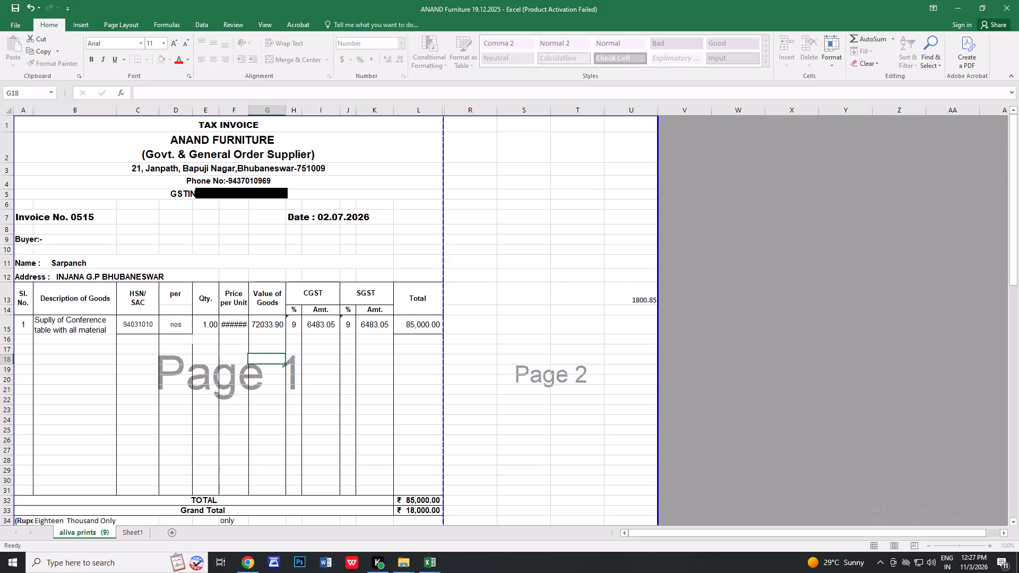
drag(194, 110, 188, 111)
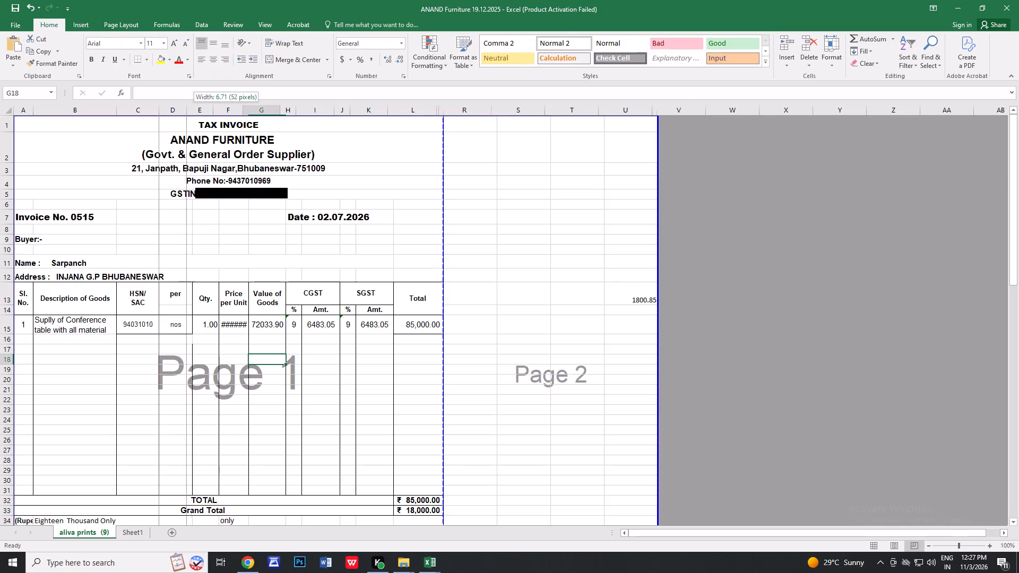
drag(188, 111, 183, 112)
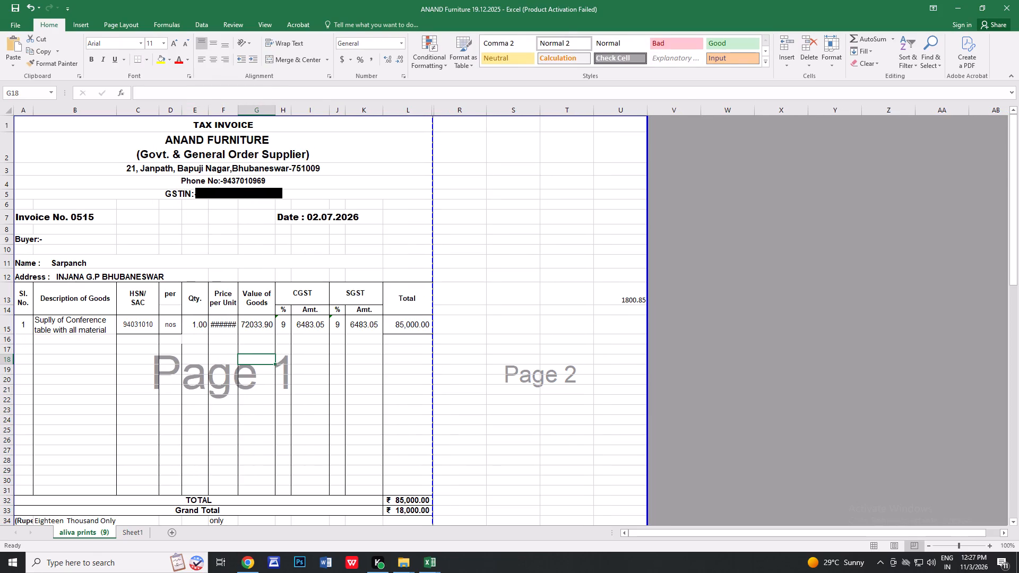
drag(206, 110, 196, 112)
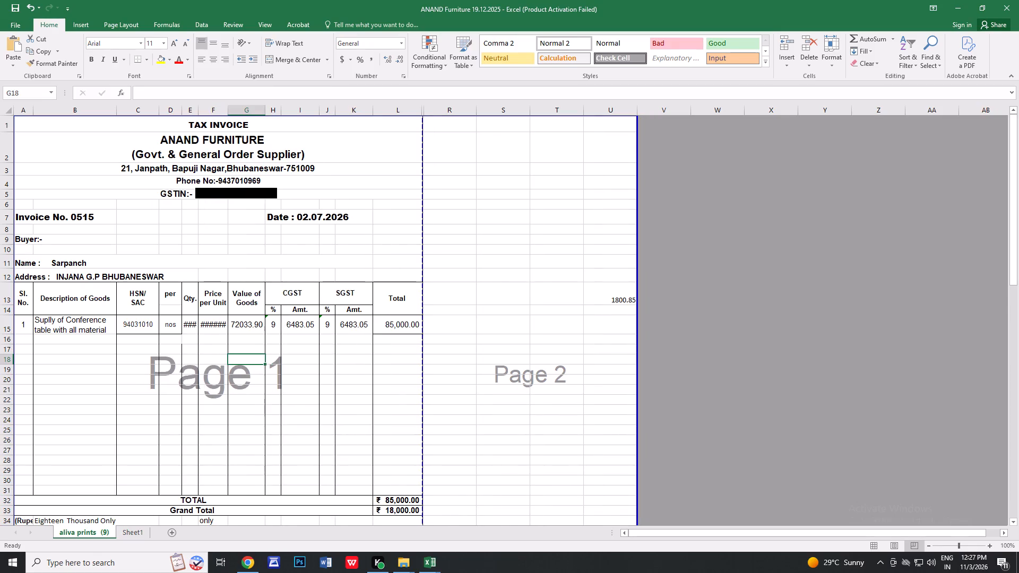
click(196, 112)
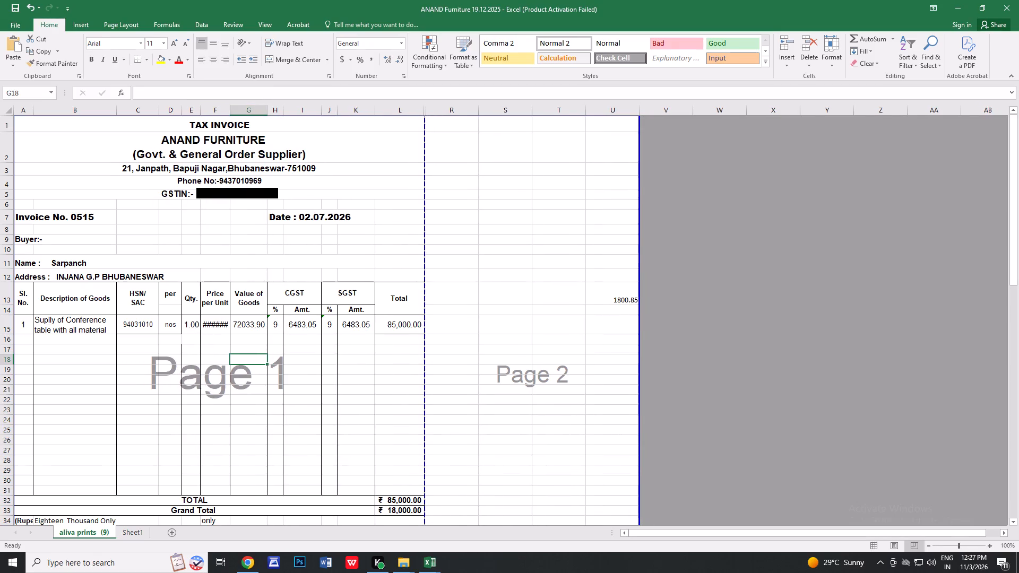
Slightly widen the SGST Amt. column and trim the width of the Total column.
click(375, 109)
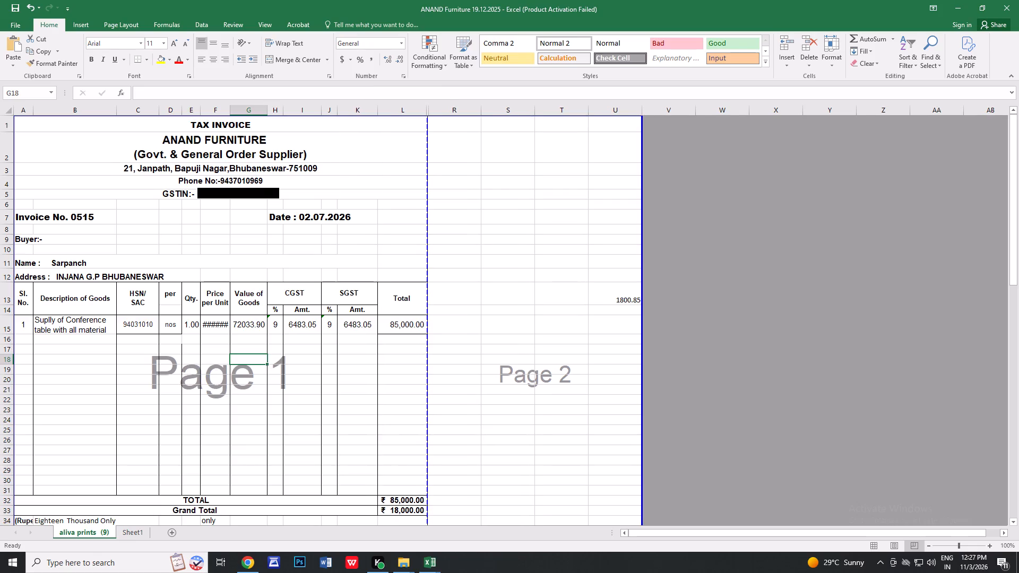
click(377, 109)
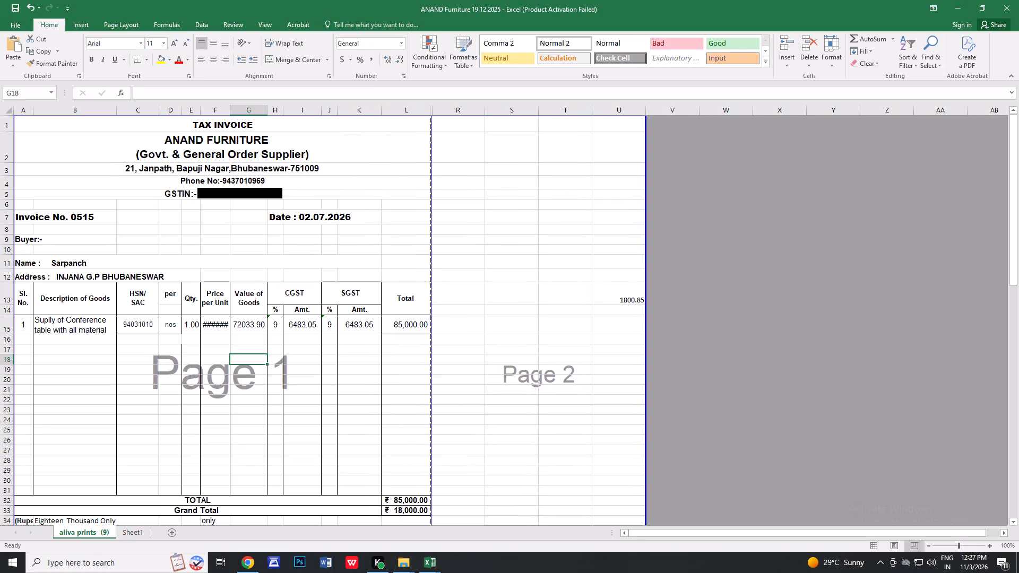
click(431, 112)
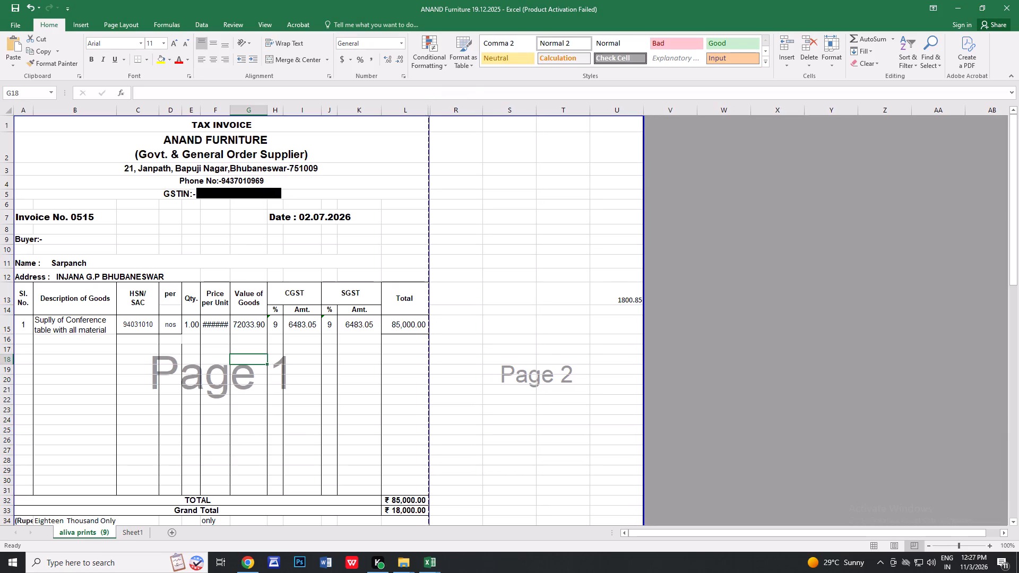